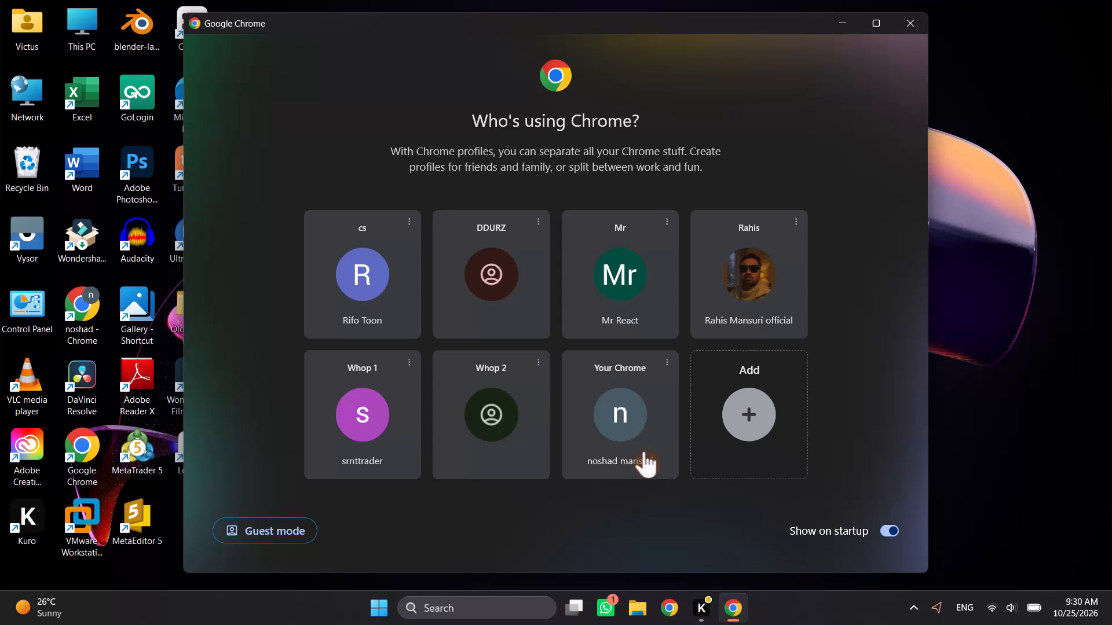
Open the "Your Chrome" profile, load Canva, and keep an extra blank tab open beside it.
left_click(636, 437)
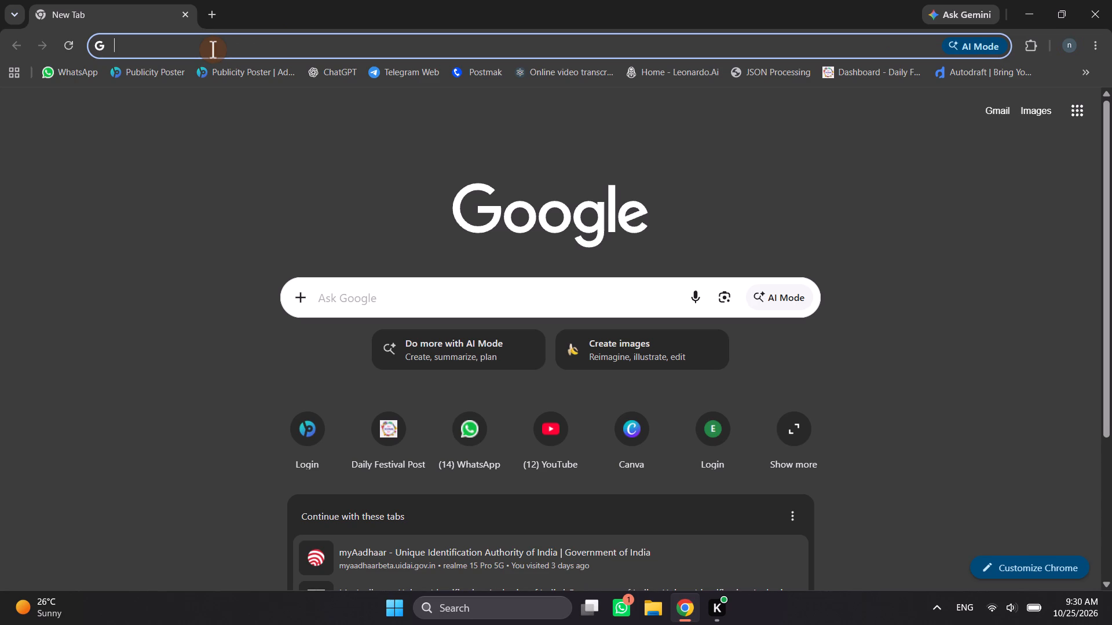
left_click(620, 445)
left_click(215, 16)
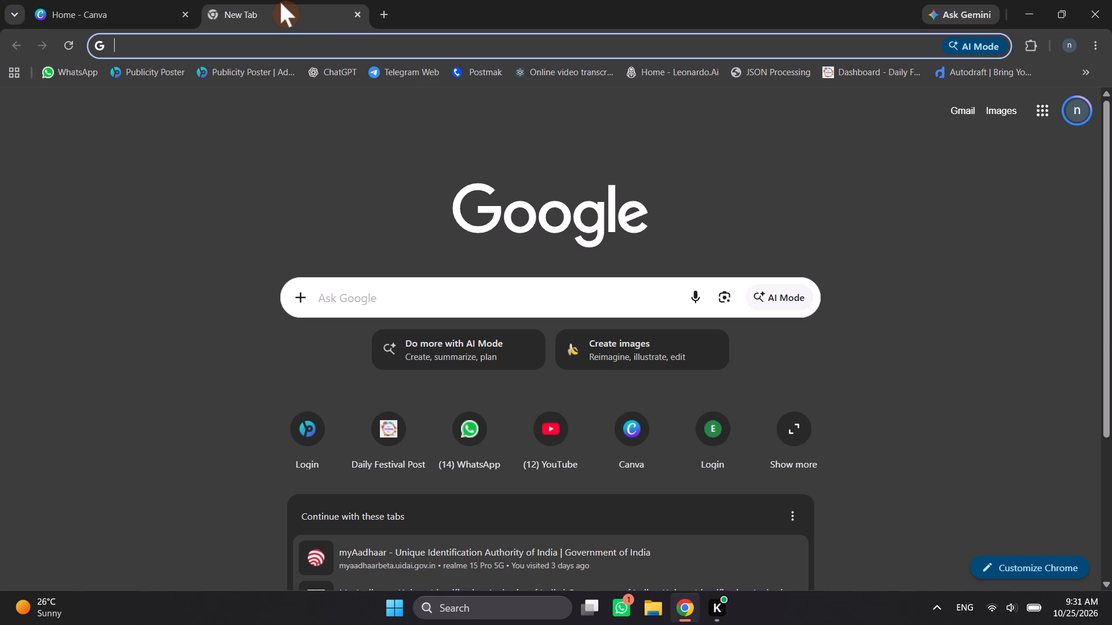
left_click(108, 0)
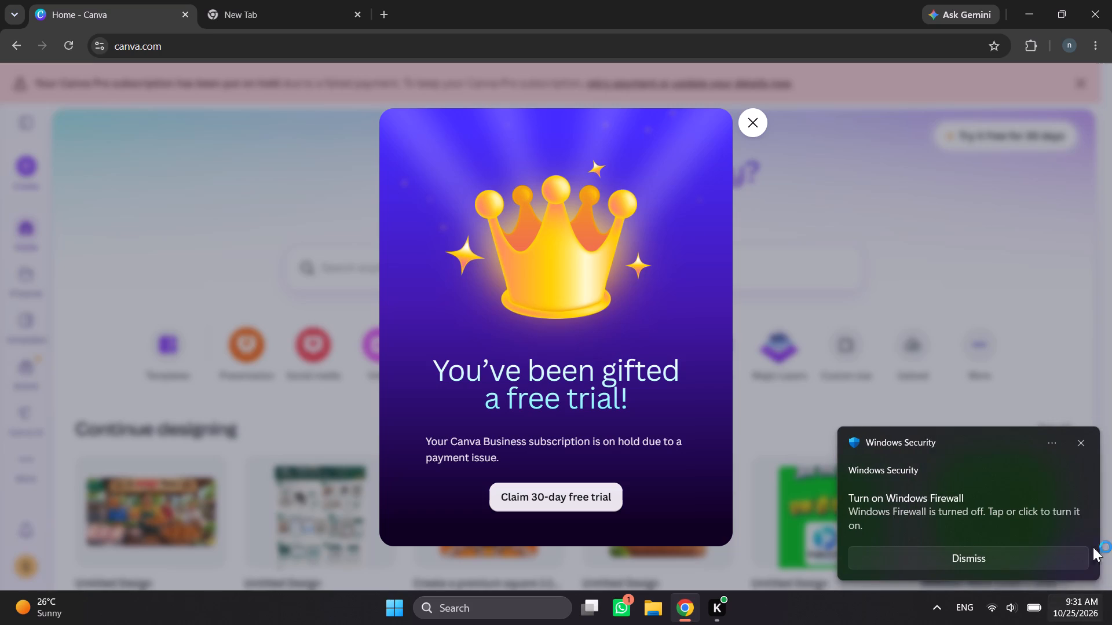
Dismiss the Windows Firewall notification and the free-trial offer covering the Canva home page.
left_click(1084, 442)
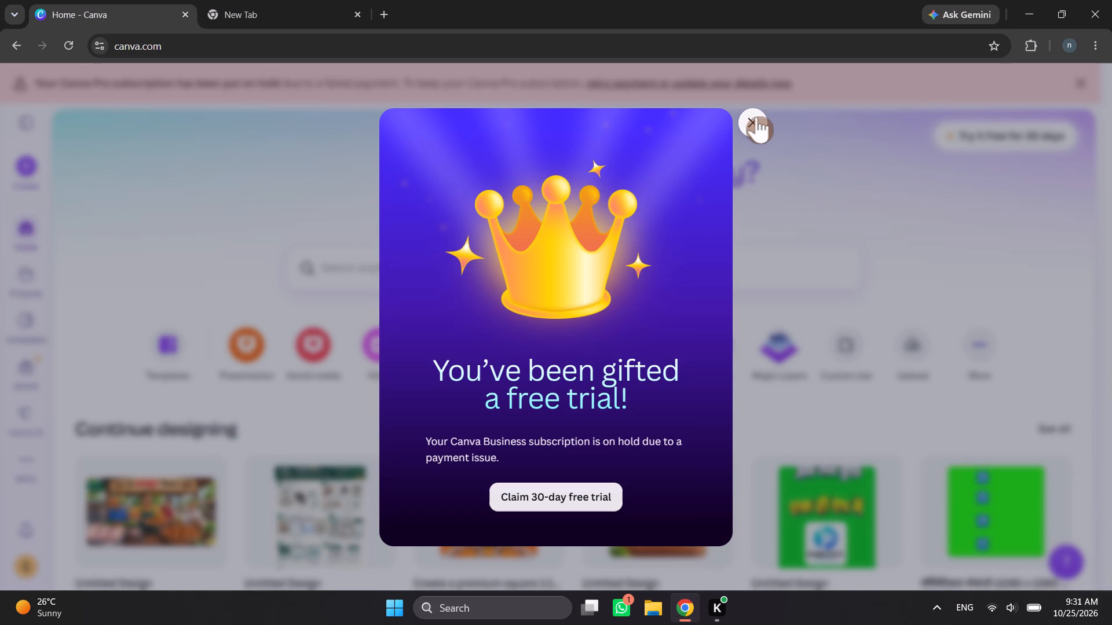
left_click(753, 120)
Look through the Canva home page, including the recent designs under Continue designing.
scroll(613, 355, "down", 3)
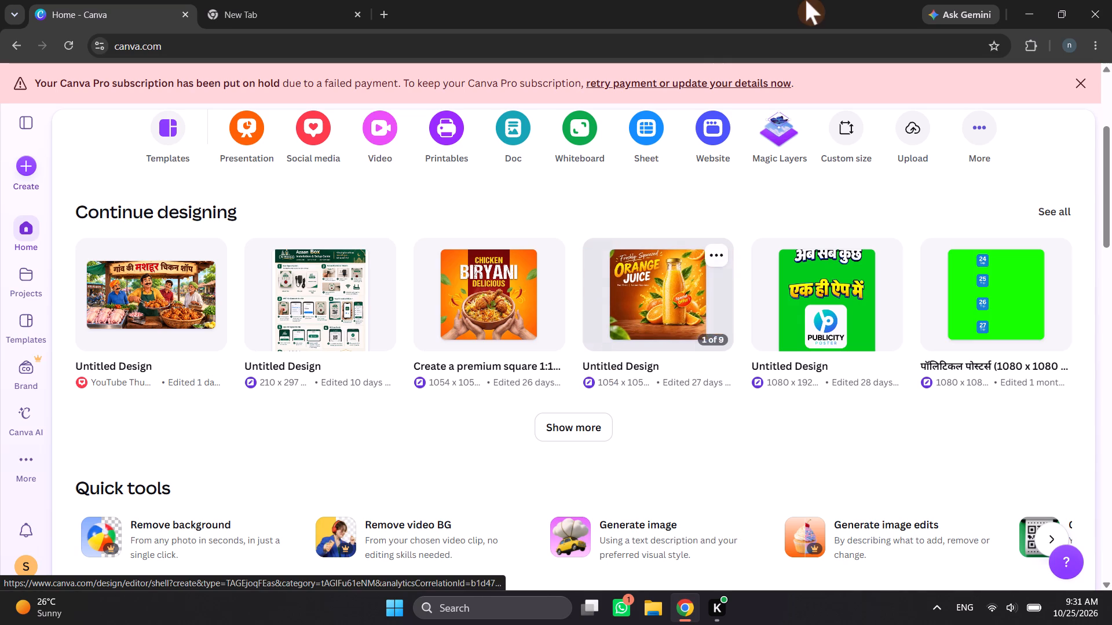
scroll(543, 390, "up", 4)
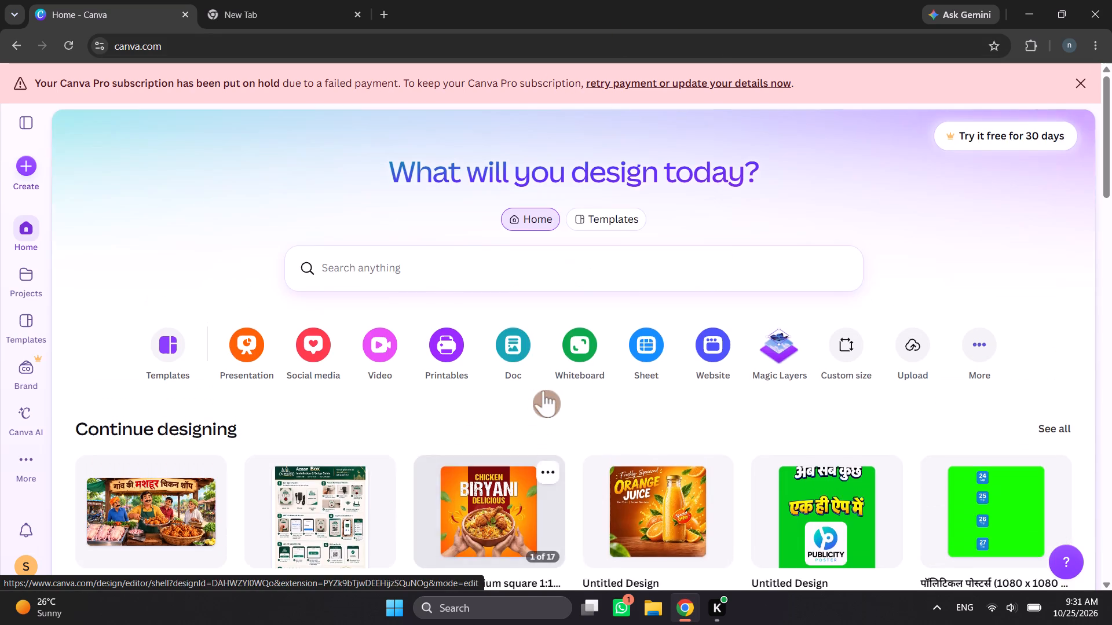
scroll(543, 390, "down", 5)
scroll(543, 390, "up", 1)
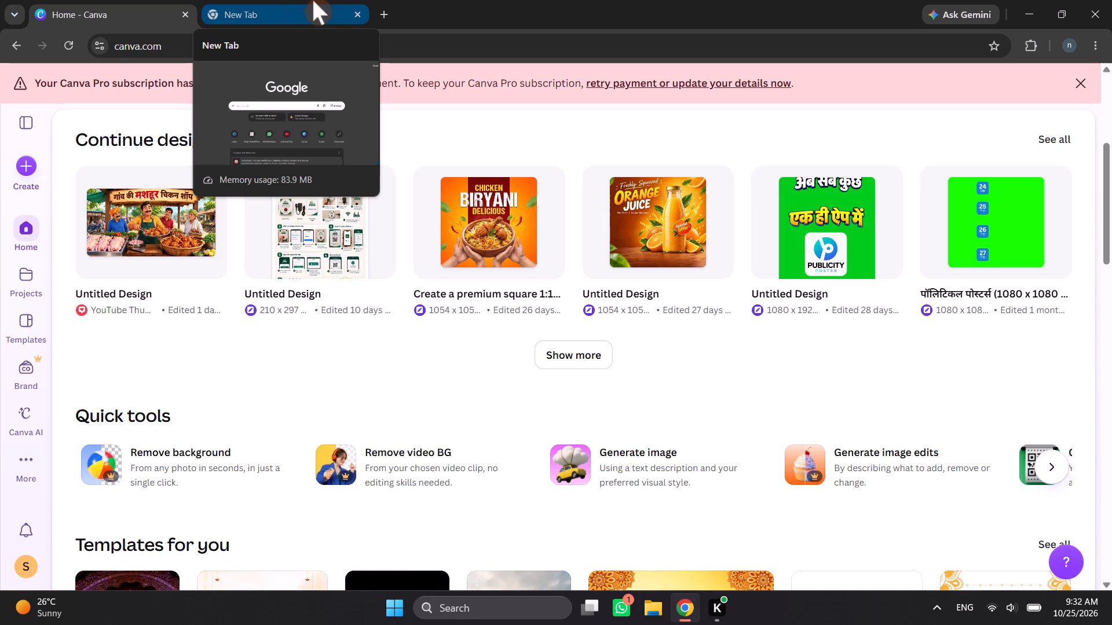
left_click(130, 0)
scroll(456, 422, "up", 2)
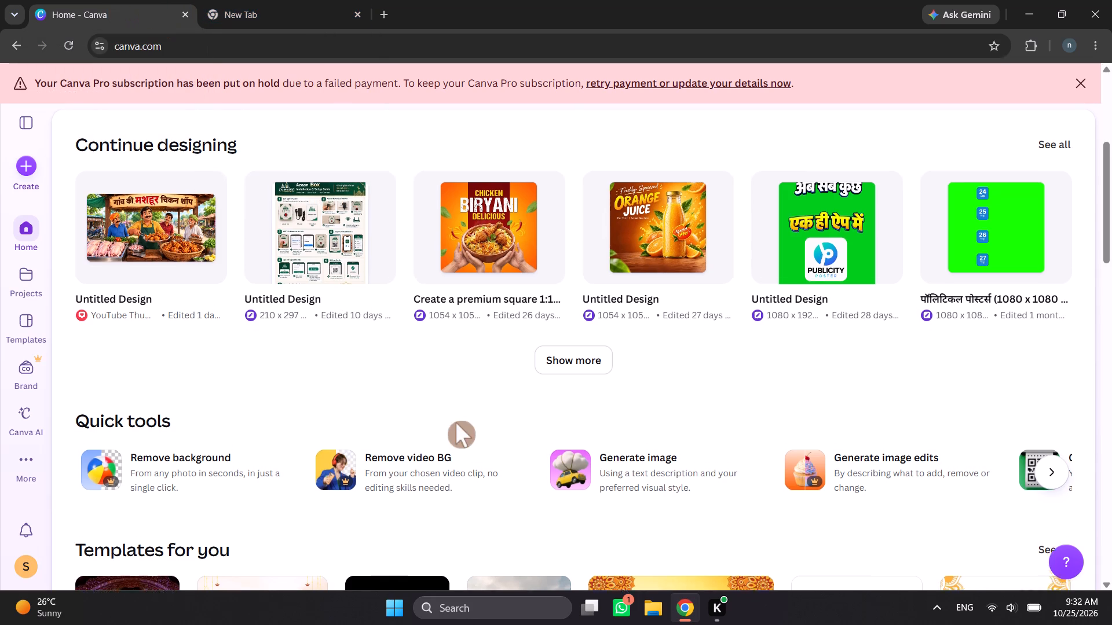
scroll(456, 422, "up", 3)
scroll(456, 422, "down", 1)
scroll(456, 422, "up", 6)
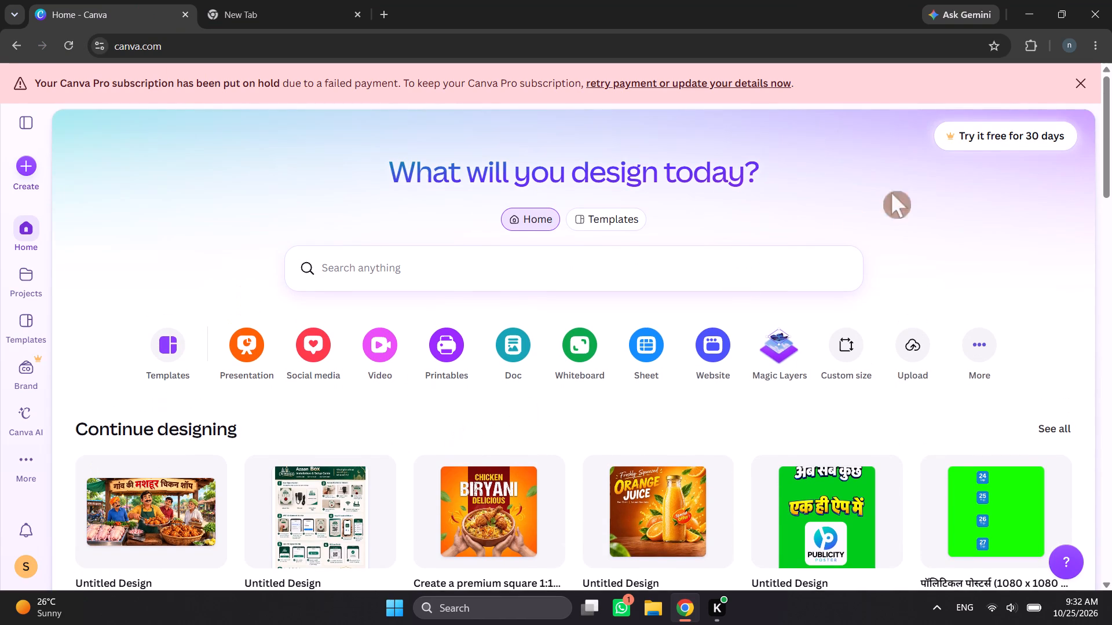
Dismiss the banner about the Canva Pro subscription being on hold.
left_click(1075, 87)
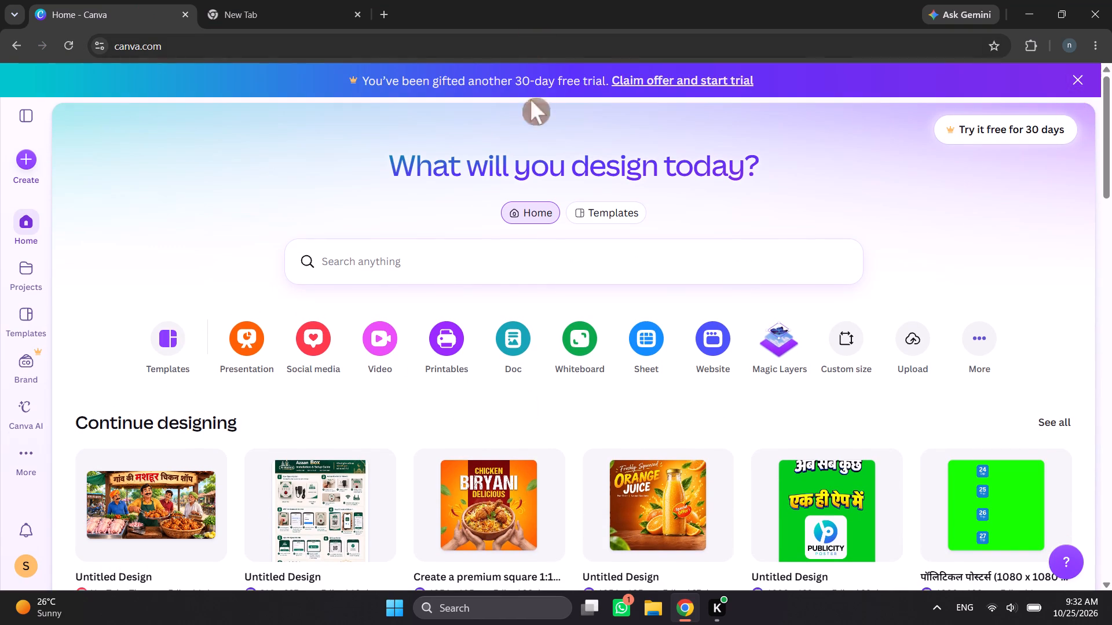
left_click(314, 0)
left_click(341, 70)
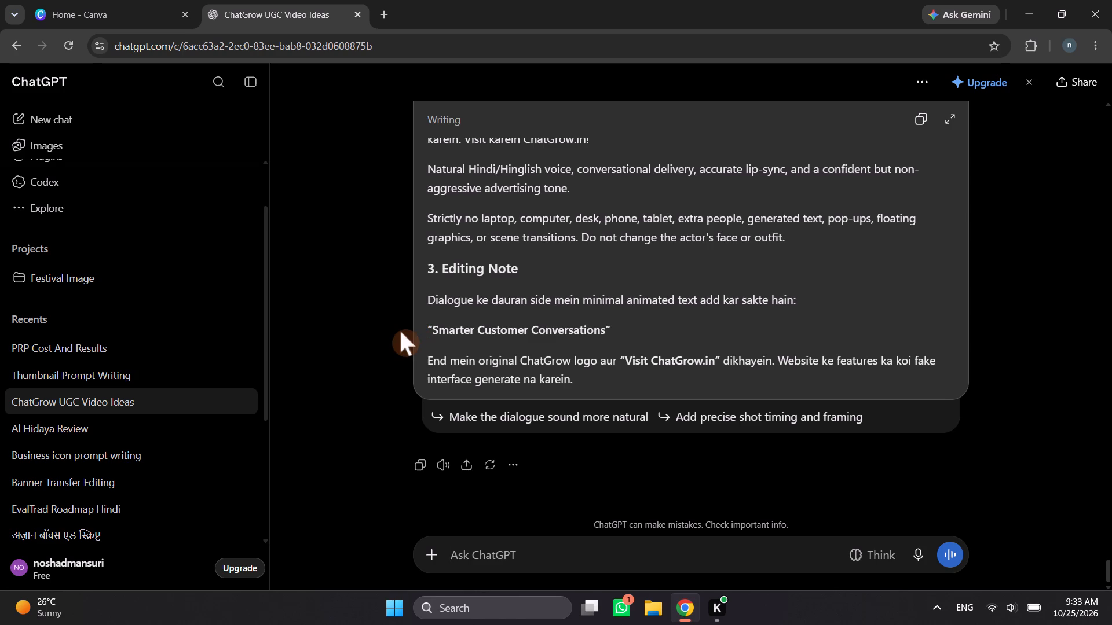
Open another blank browser tab beside the ChatGPT one.
left_click(146, 0)
left_click(243, 5)
left_click(387, 12)
Expand Canva's recent designs and open the Hindi Prem Chopra birthday poster with the dark polo shirt photo.
left_click(84, 0)
scroll(554, 367, "down", 2)
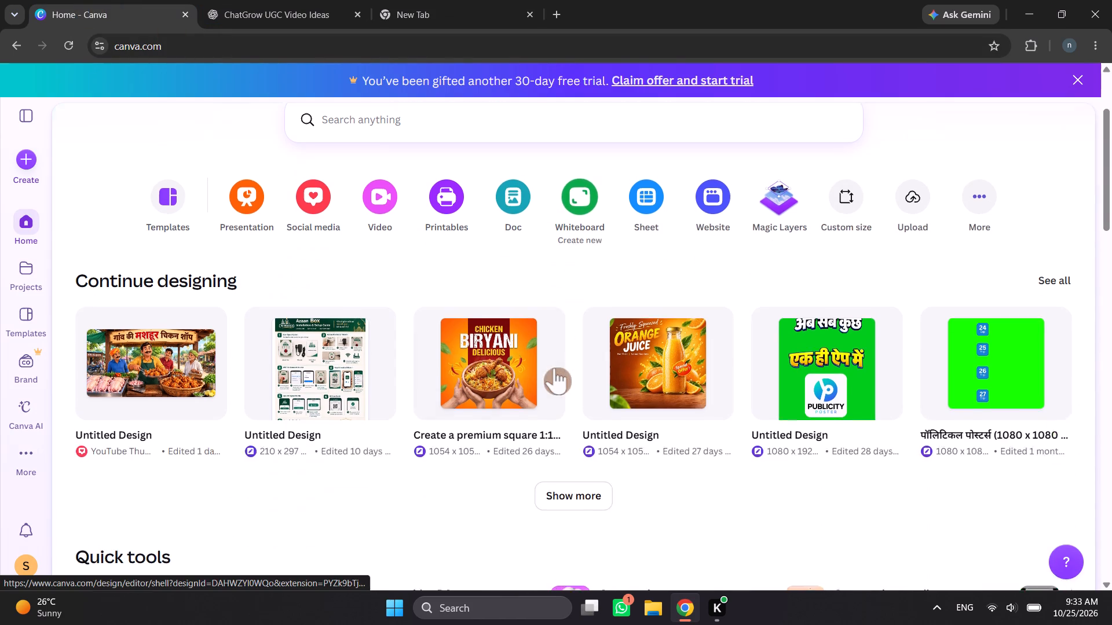
scroll(554, 367, "down", 1)
left_click(580, 421)
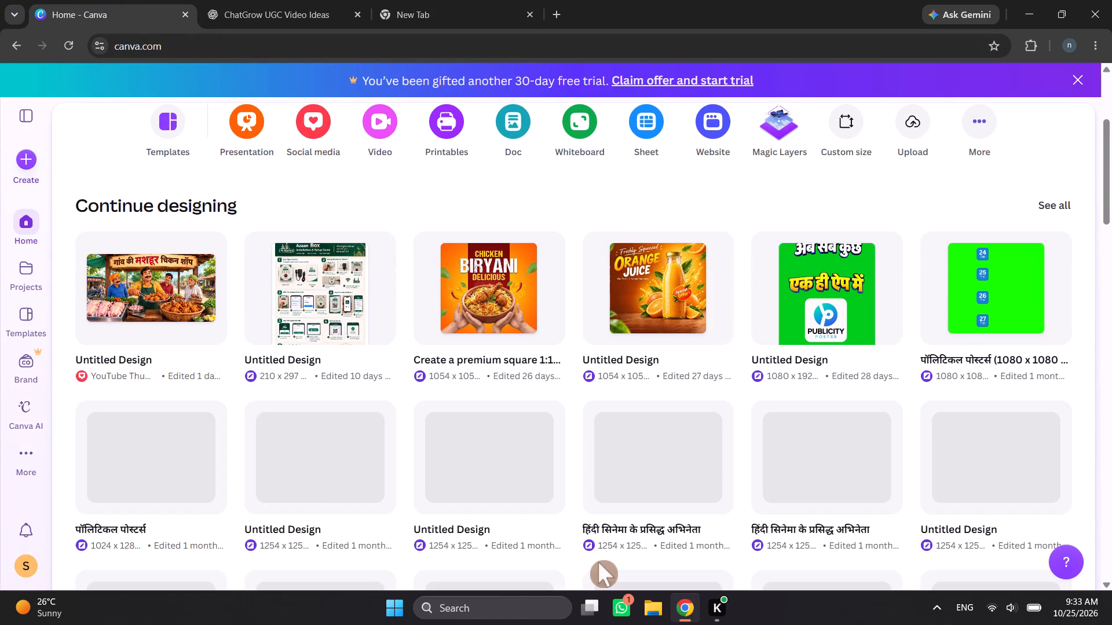
scroll(365, 356, "down", 1)
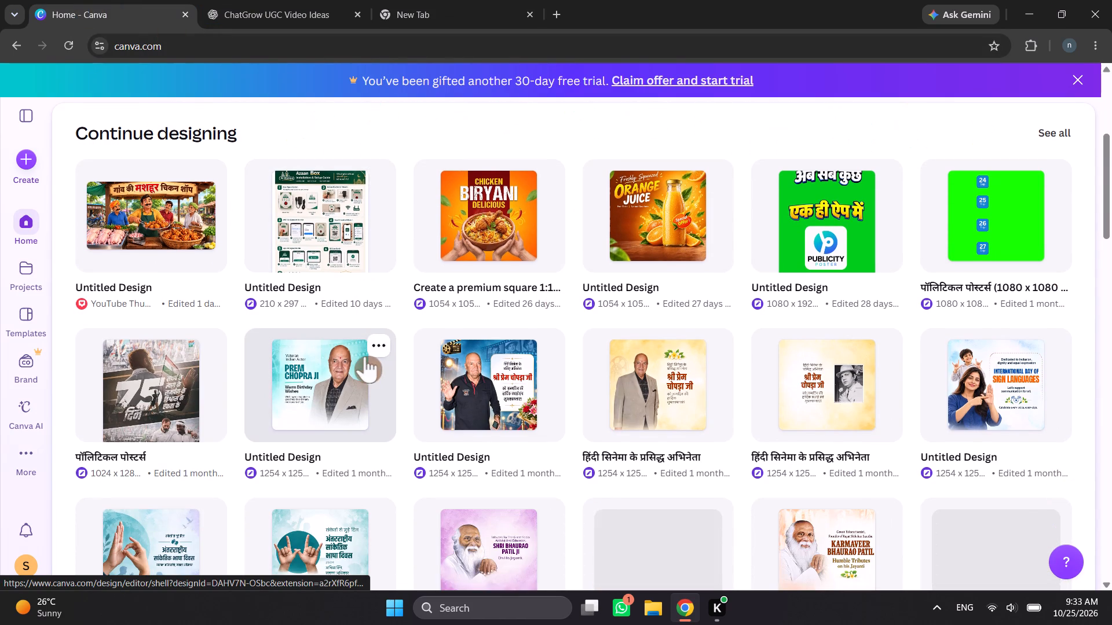
scroll(365, 356, "down", 1)
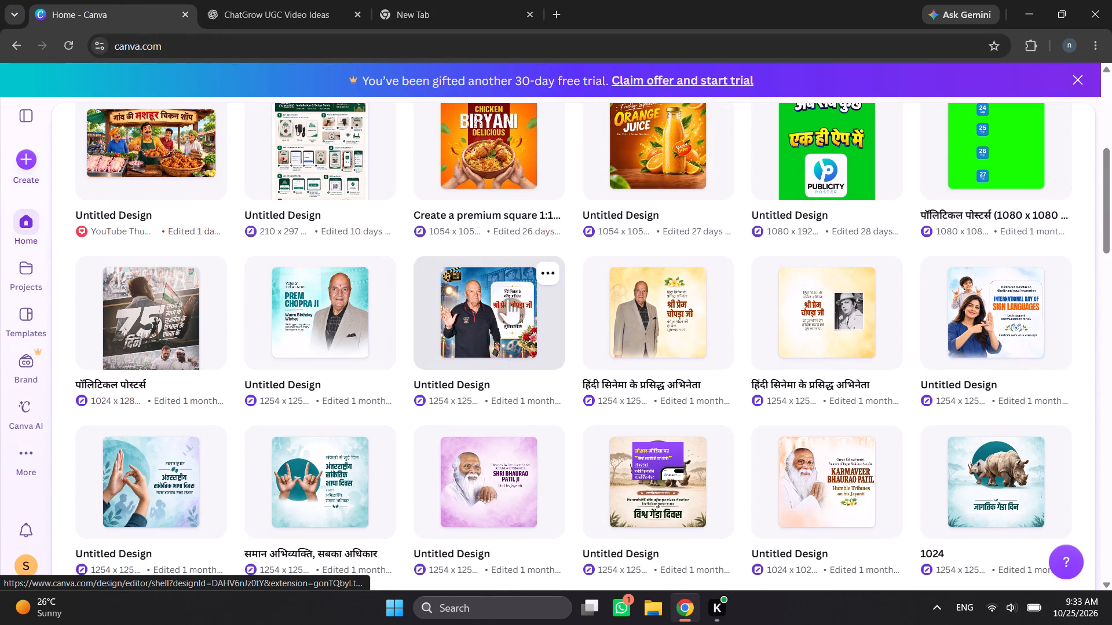
left_click(509, 332)
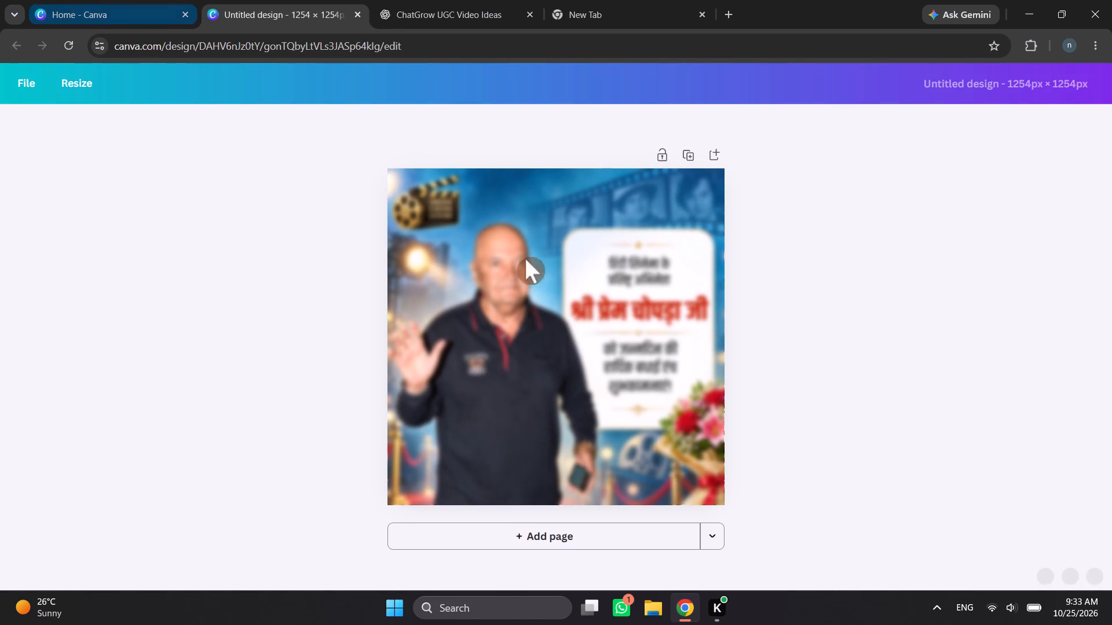
left_click(863, 380)
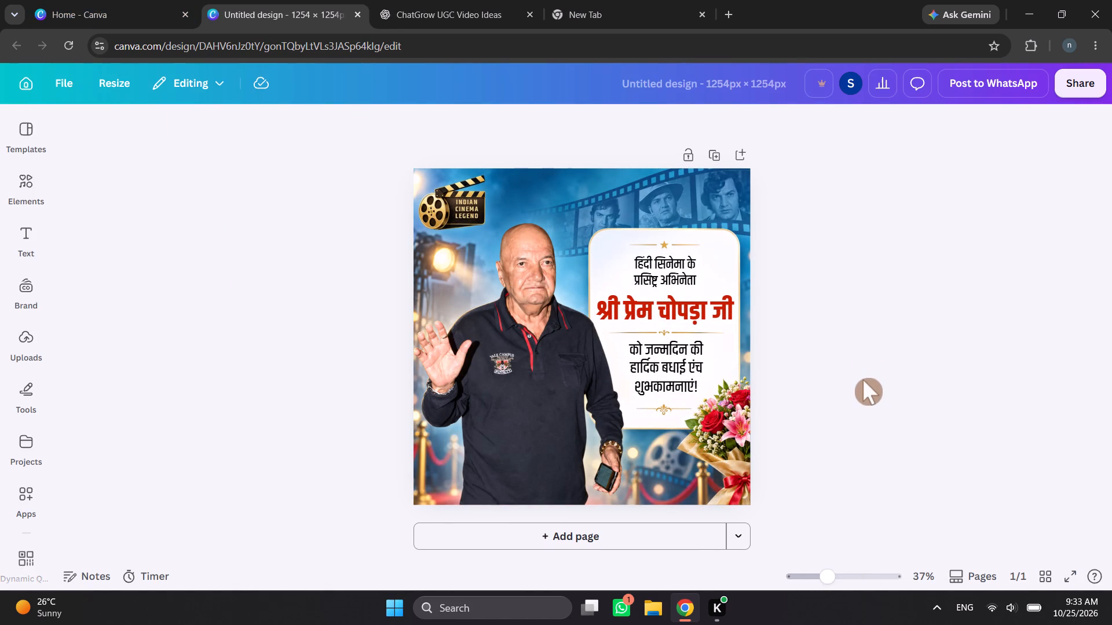
Examine the poster's separate elements by selecting the bouquet, film strip, clapperboard and cutout of the man.
left_click(731, 448)
left_click(844, 392)
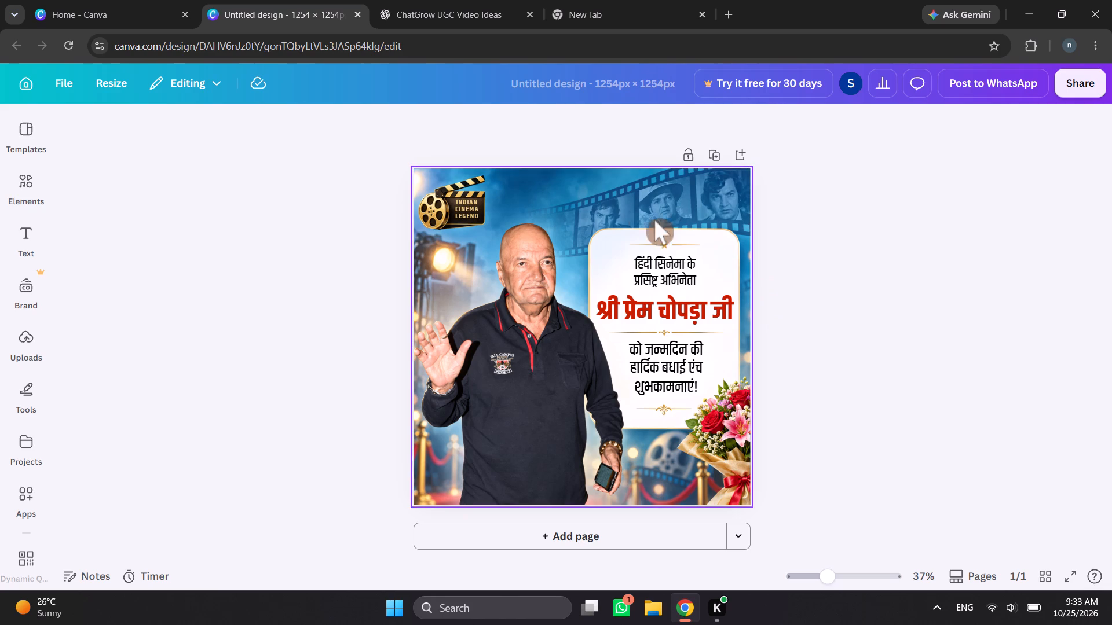
left_click(624, 187)
left_click(916, 239)
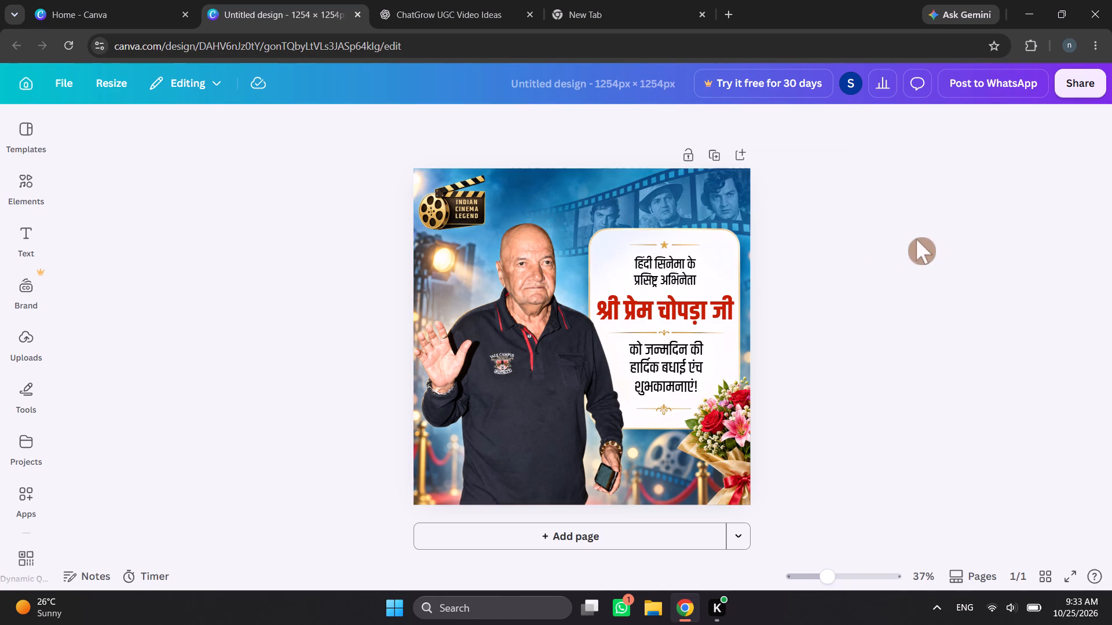
left_click(471, 187)
left_click(281, 227)
left_click(534, 382)
left_click(314, 310)
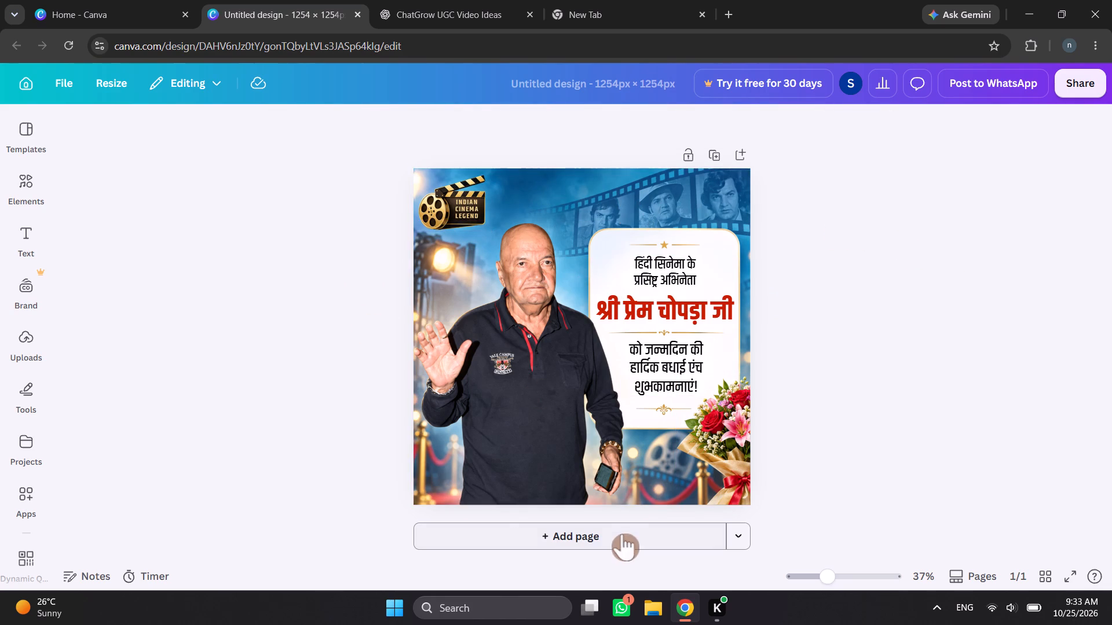
Add a blank second page to the poster design.
left_click(621, 536)
left_click(861, 400)
Move the waving man's cutout from the page 1 poster onto the blank page 2.
scroll(854, 405, "up", 2)
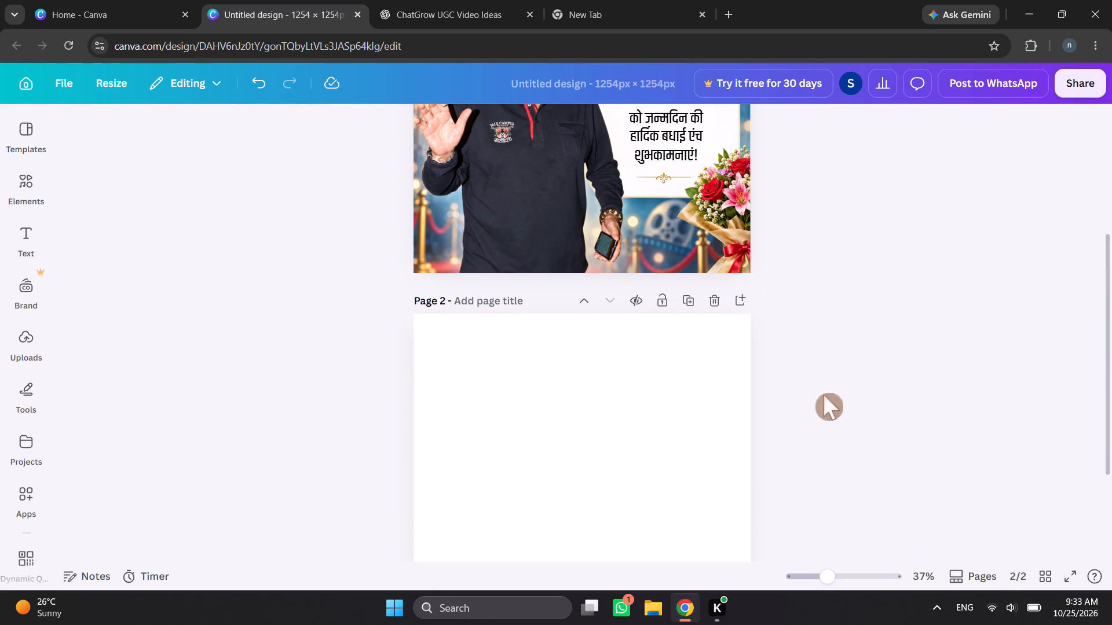
left_click(464, 130)
left_click_drag(548, 182, 555, 523)
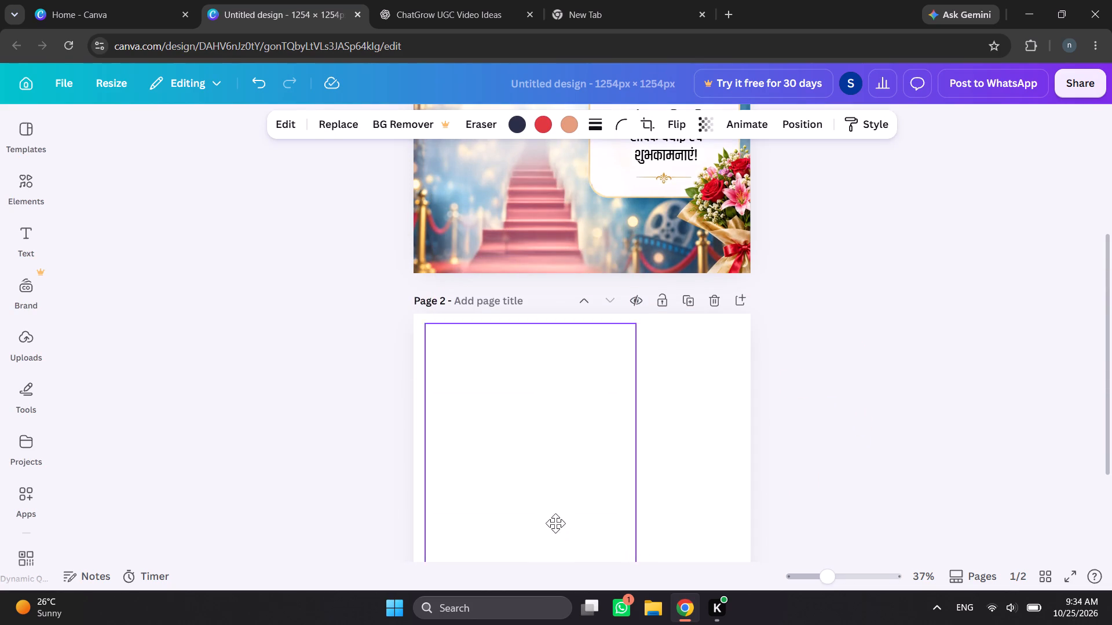
left_click_drag(555, 523, 545, 288)
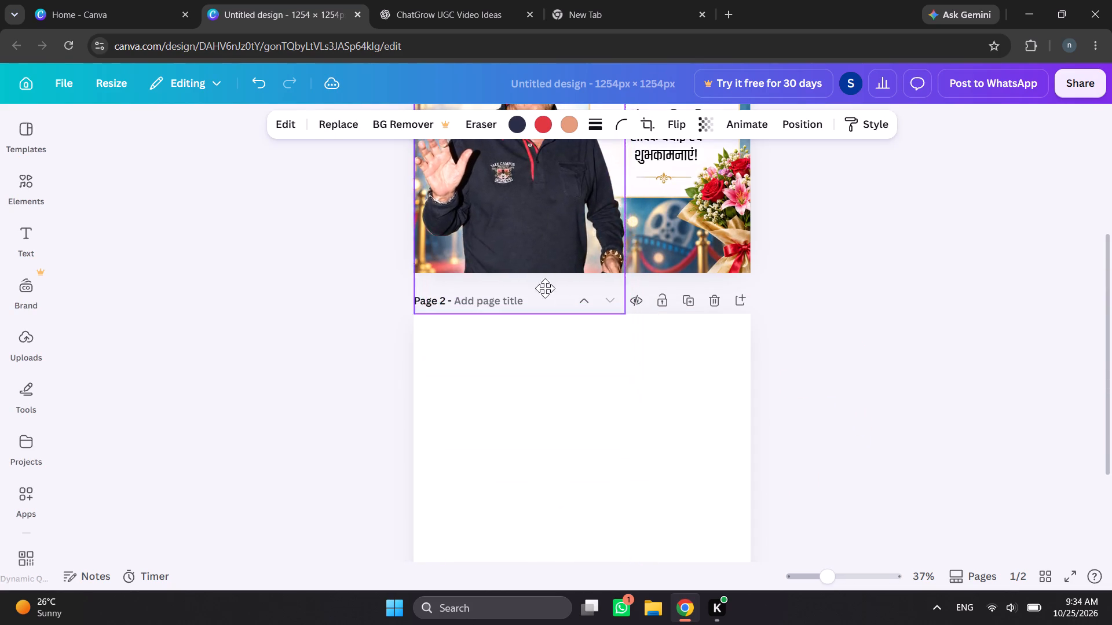
left_click_drag(545, 288, 558, 522)
left_click(558, 522)
left_click(749, 453)
scroll(795, 450, "down", 2)
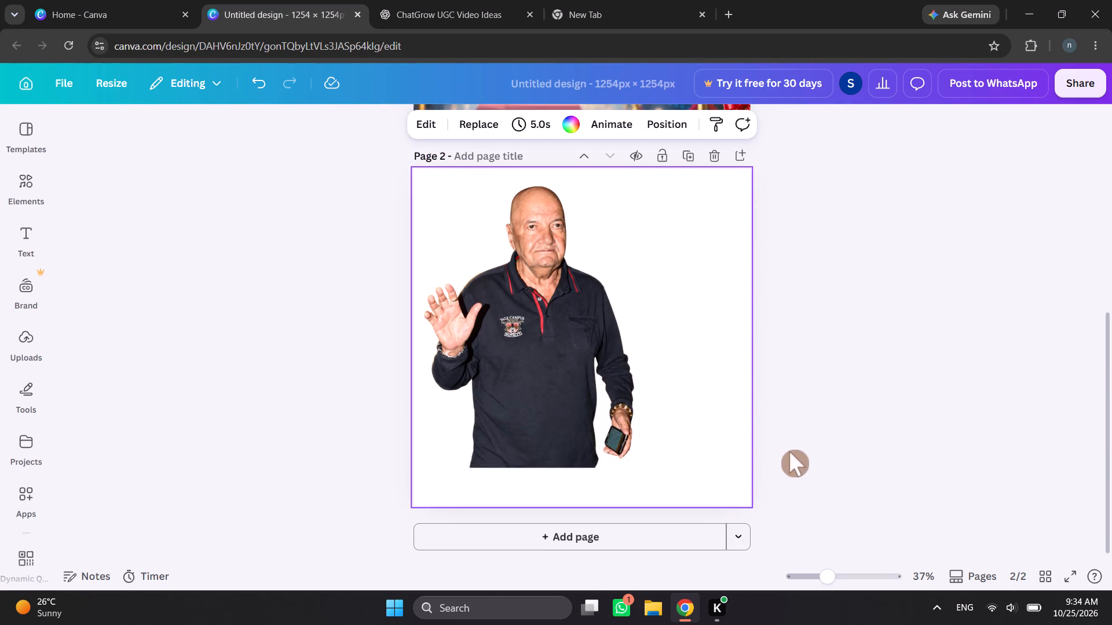
Reposition the man's cutout on page 2 so it rests on the bottom edge near the left side.
left_click(555, 355)
left_click_drag(570, 380, 565, 416)
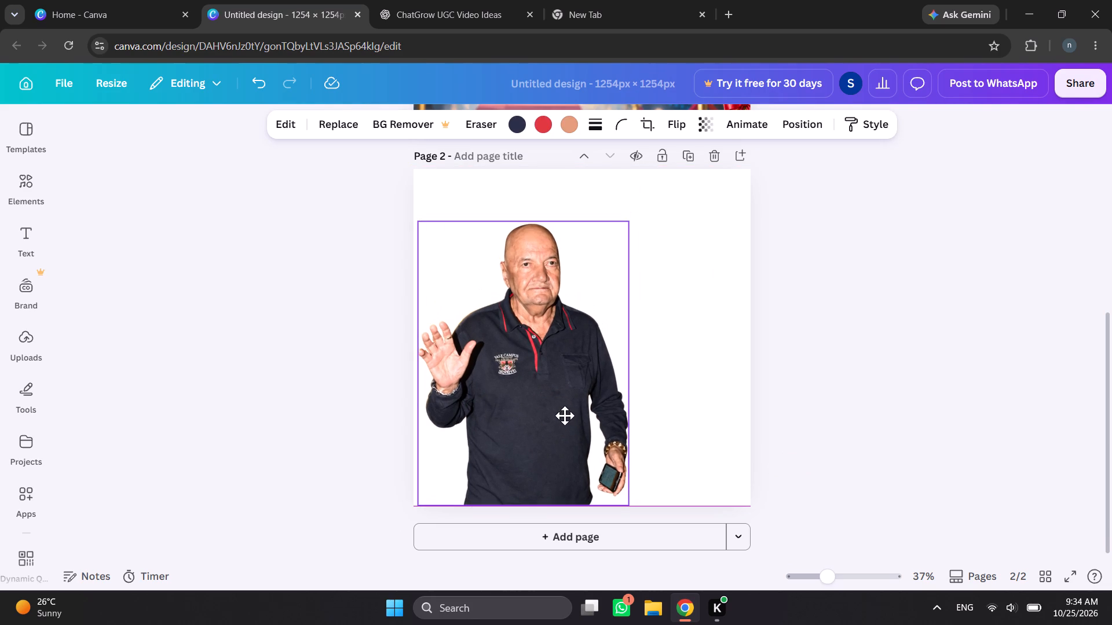
left_click_drag(565, 416, 563, 417)
left_click(771, 395)
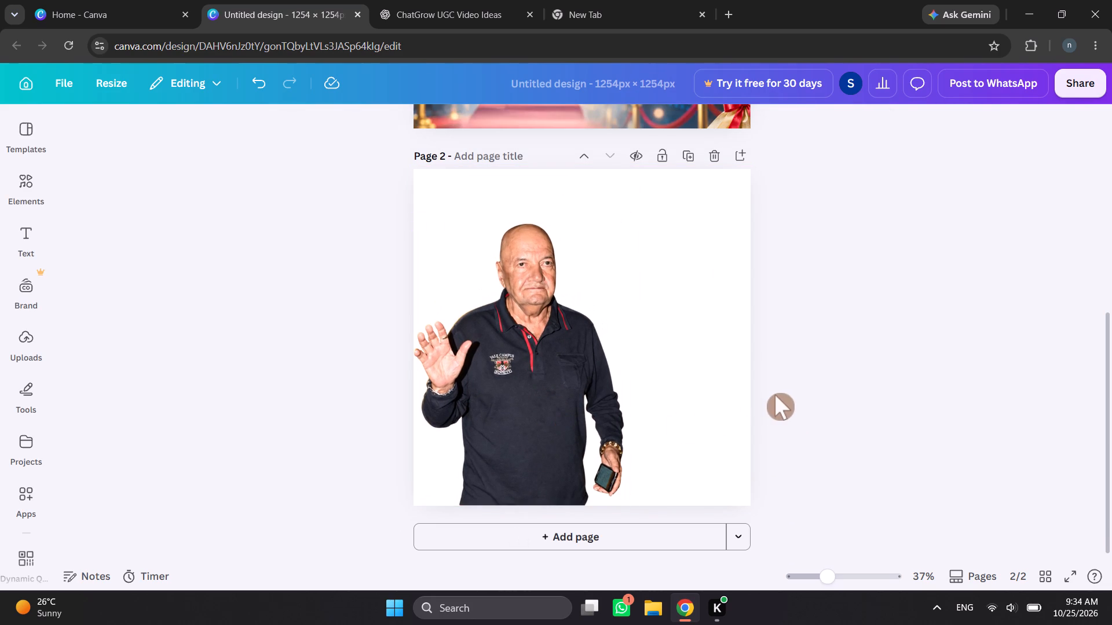
left_click(537, 376)
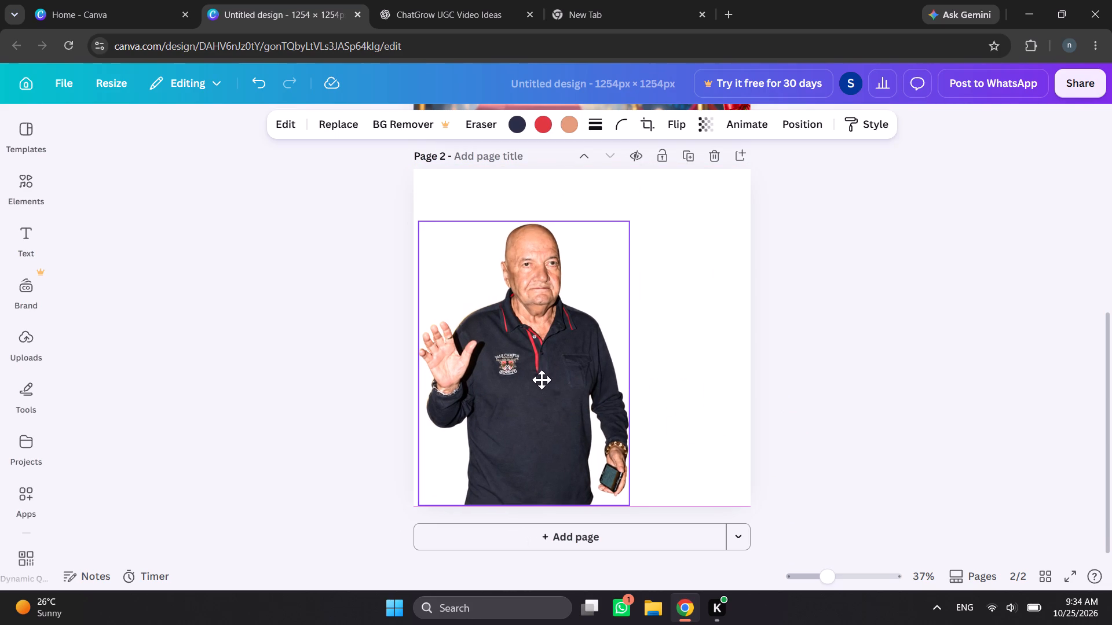
left_click(757, 406)
Examine page 1's remaining elements by selecting the star divider, text card, clapperboard label and staircase background.
scroll(853, 404, "up", 4)
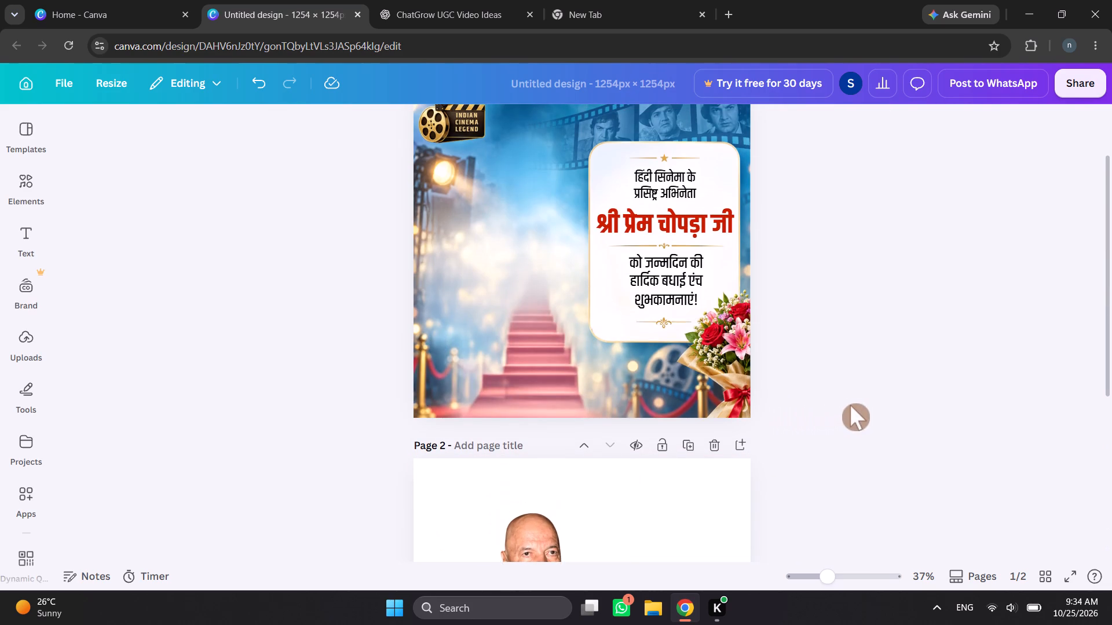
scroll(832, 402, "up", 1)
left_click(654, 236)
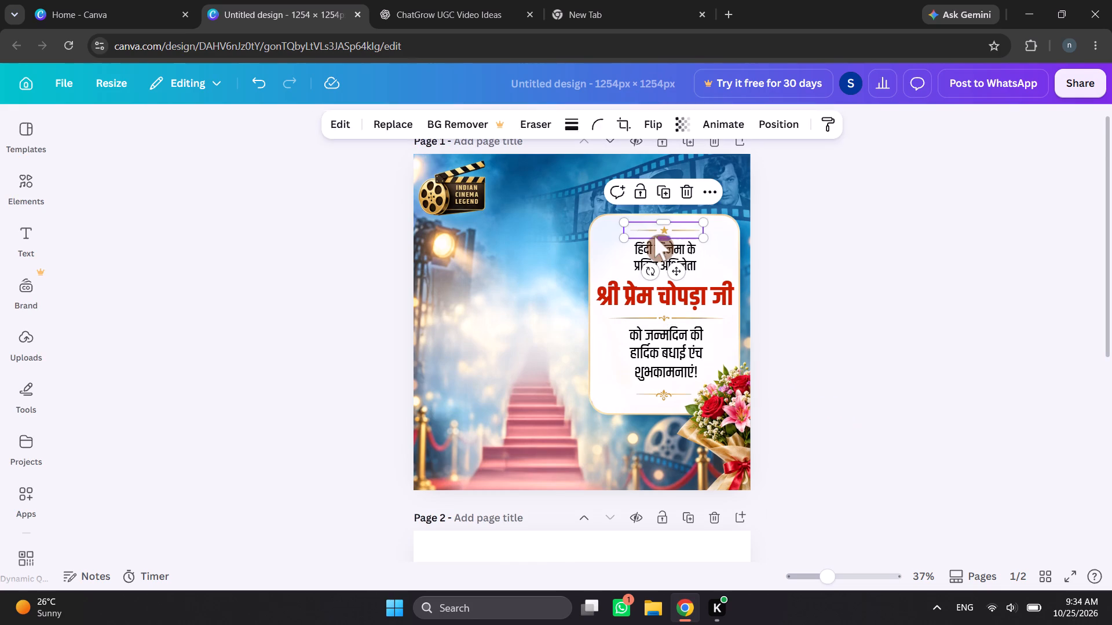
left_click(599, 223)
left_click(889, 275)
left_click(827, 286)
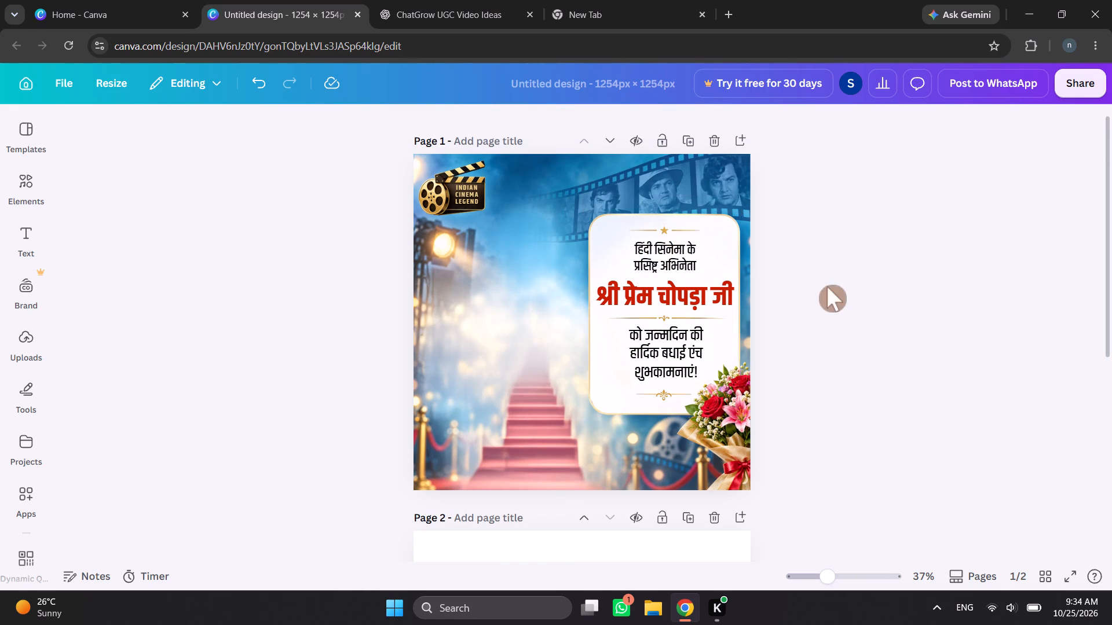
left_click(531, 421)
left_click(479, 188)
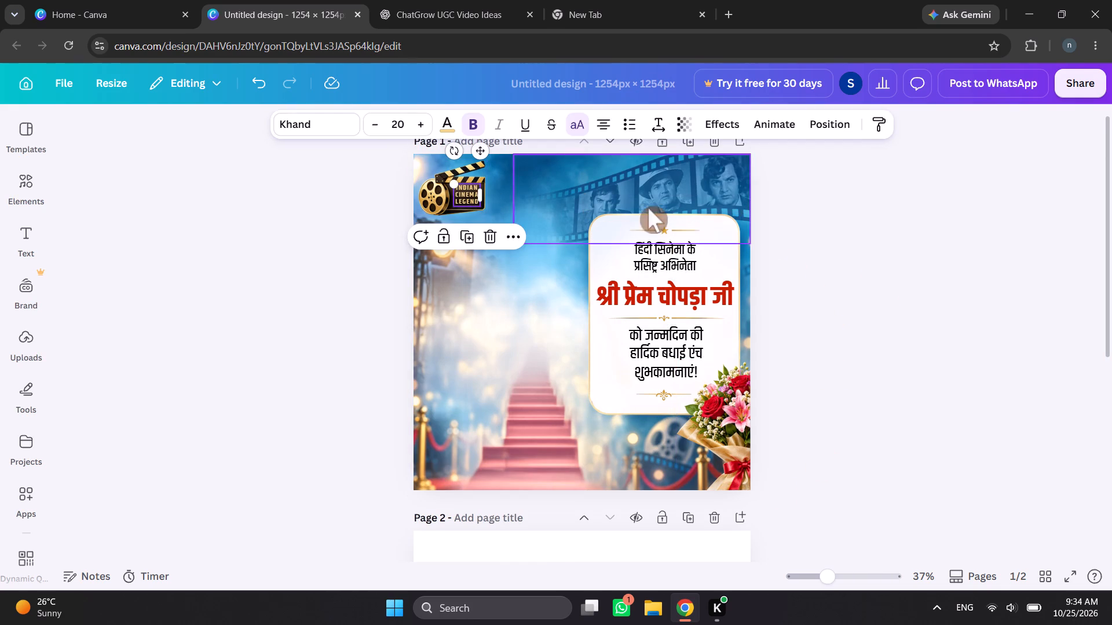
left_click(777, 234)
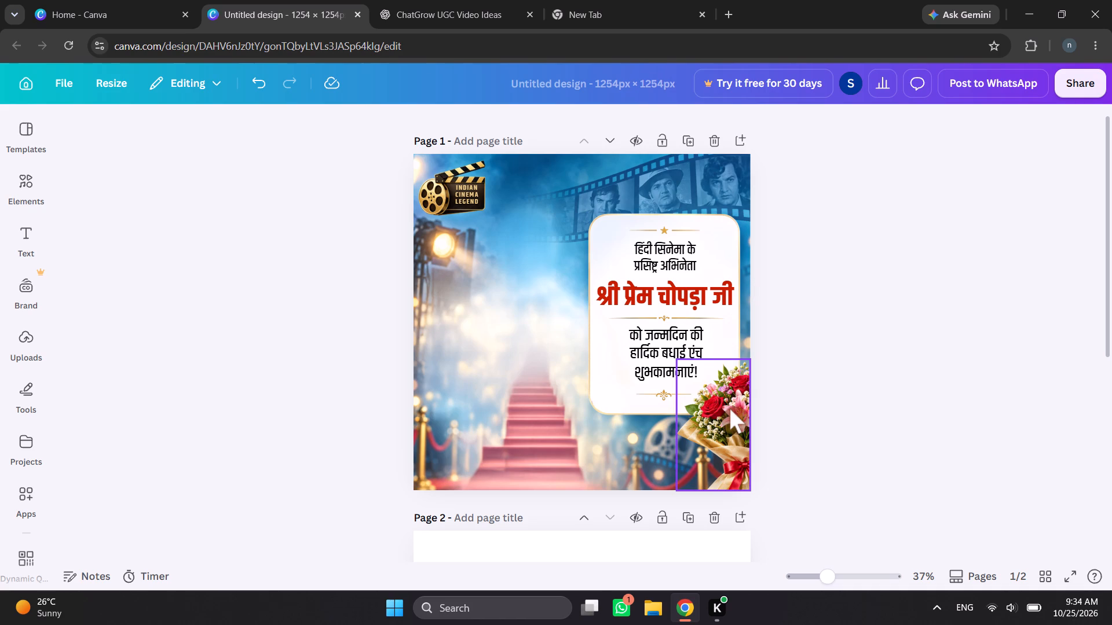
left_click(845, 406)
left_click(548, 374)
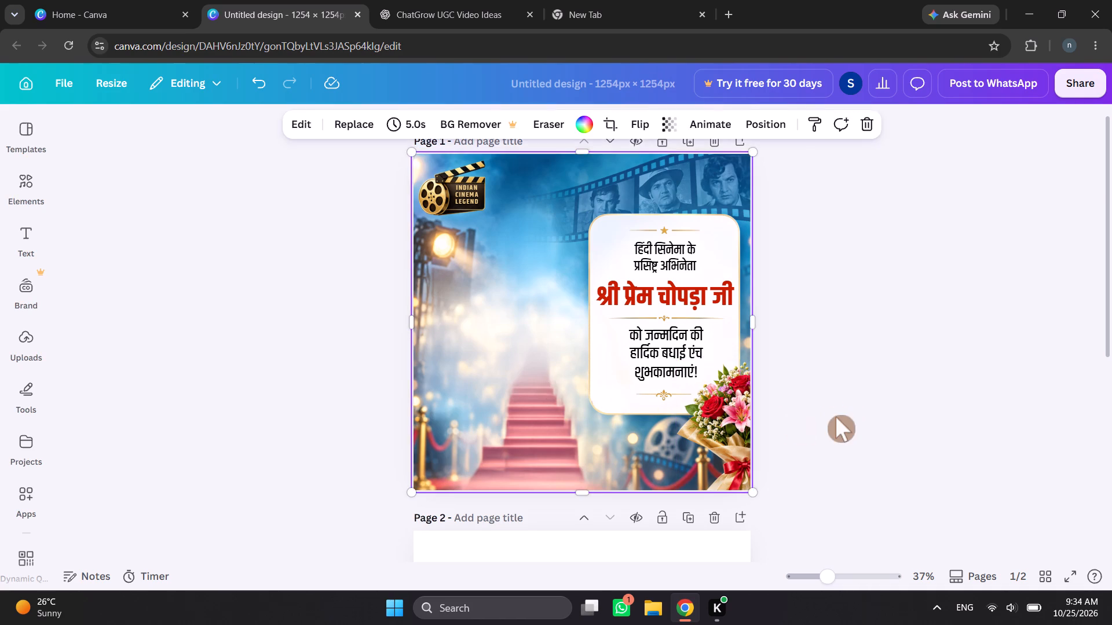
Copy the man's cutout from page 2 and paste it back onto the page 1 poster.
scroll(836, 417, "down", 2)
left_click(836, 417)
left_click(553, 532)
right_click(562, 481)
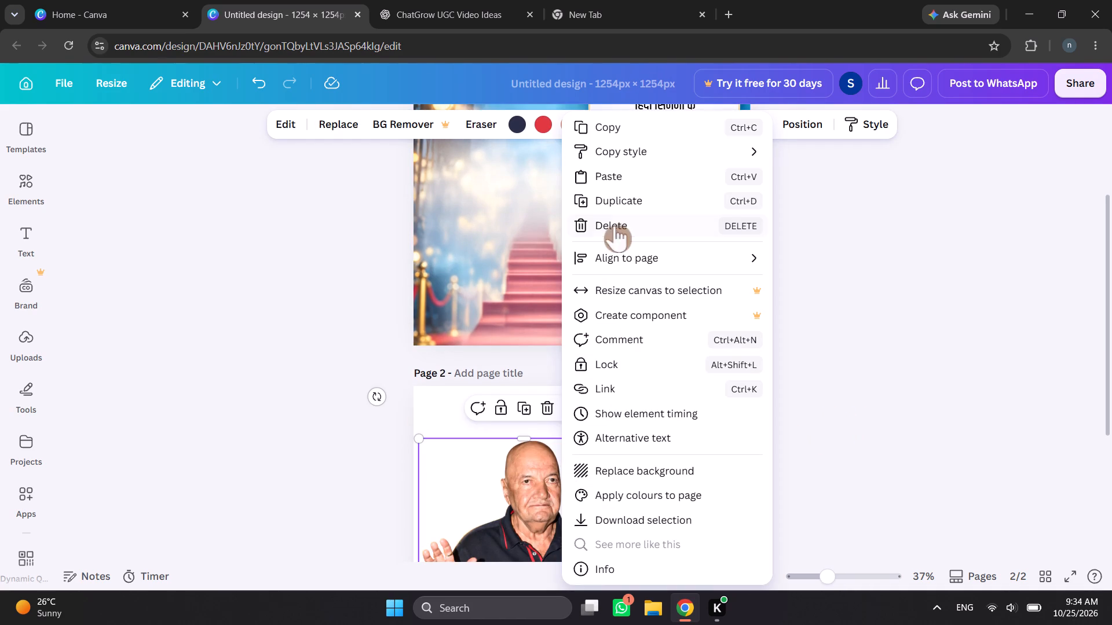
left_click(624, 129)
left_click(880, 289)
scroll(836, 363, "up", 4)
left_click(507, 362)
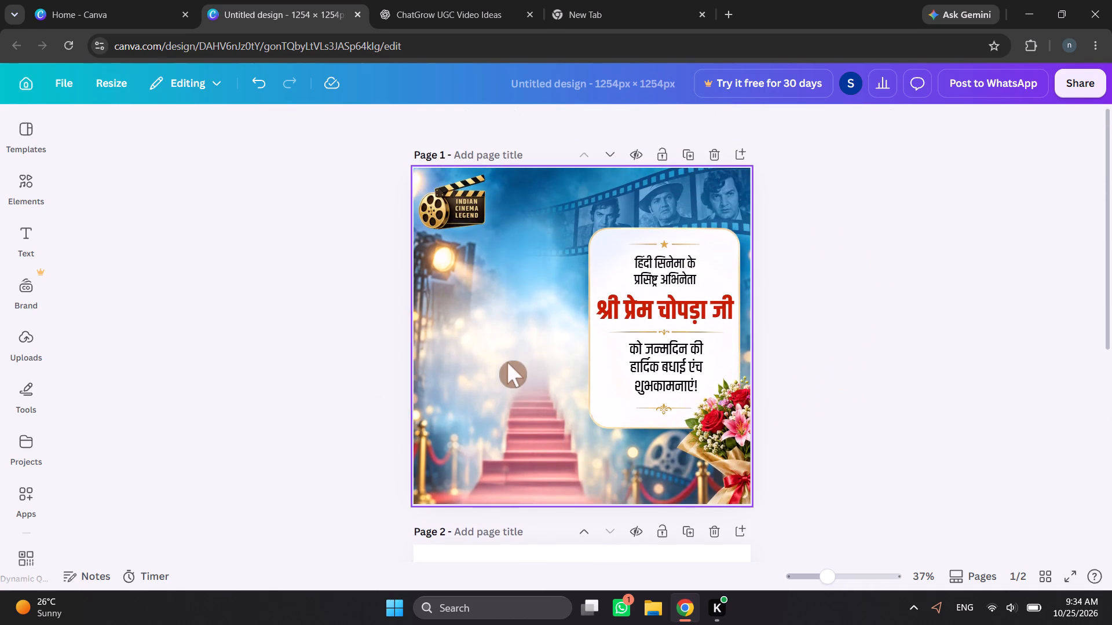
right_click(507, 362)
left_click(568, 230)
left_click(950, 409)
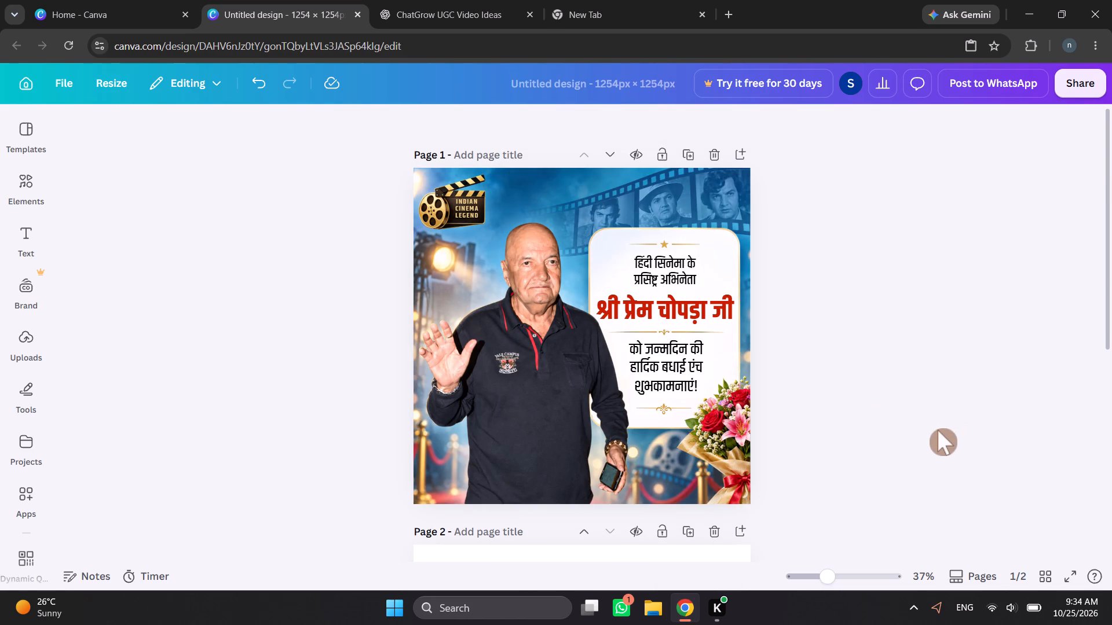
Examine the page 1 layers by selecting the film strip and box-selecting all the poster's elements together.
scroll(934, 437, "up", 1)
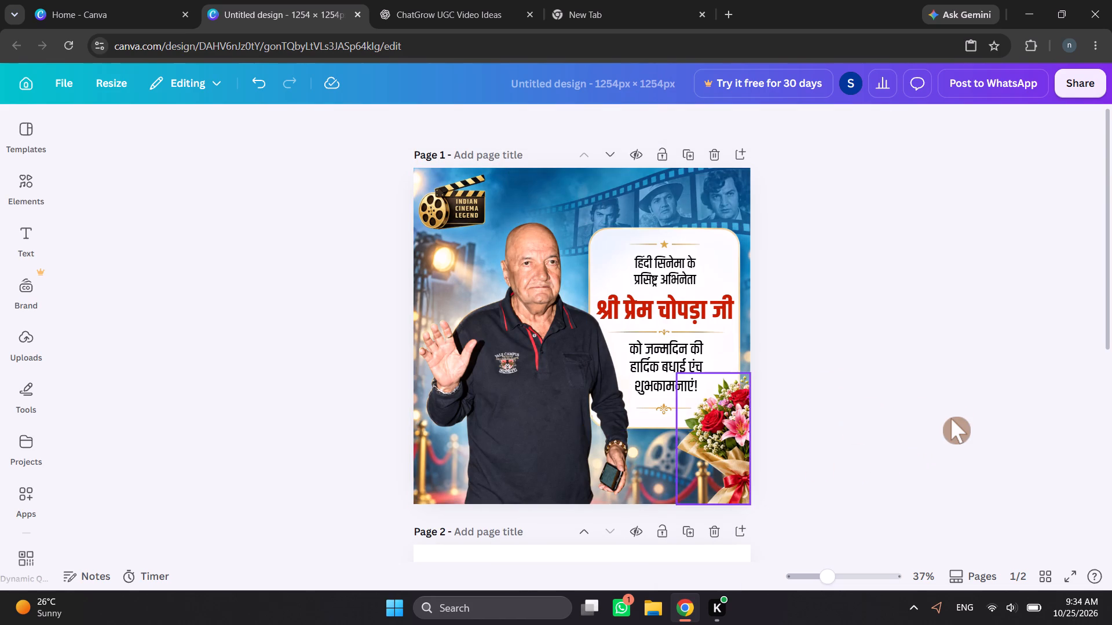
left_click(951, 418)
scroll(946, 447, "up", 2)
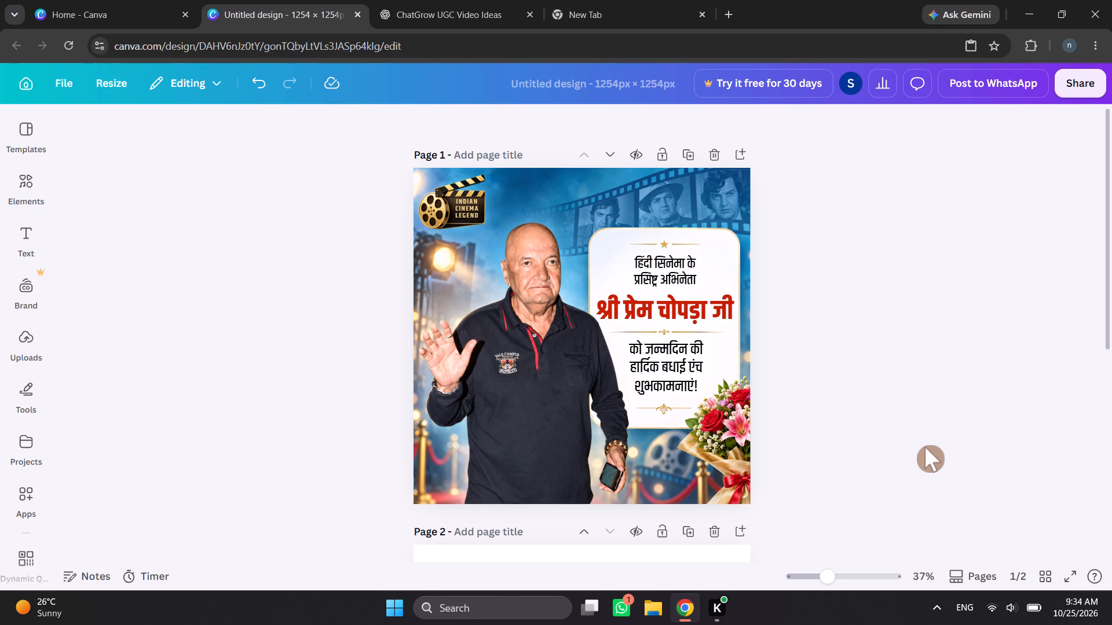
left_click(662, 467)
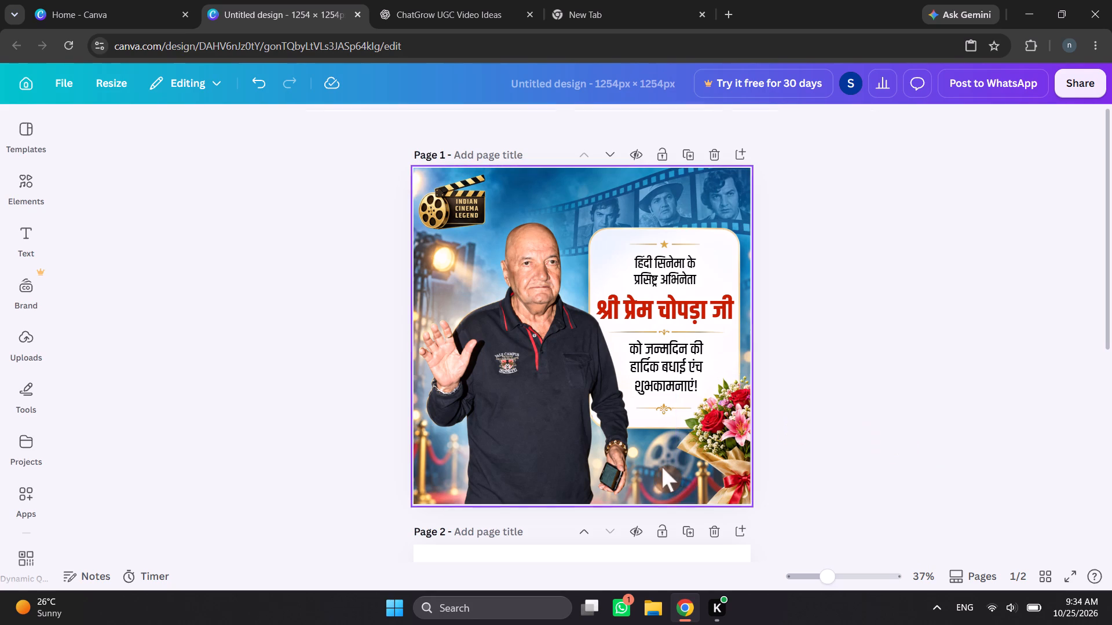
left_click(690, 183)
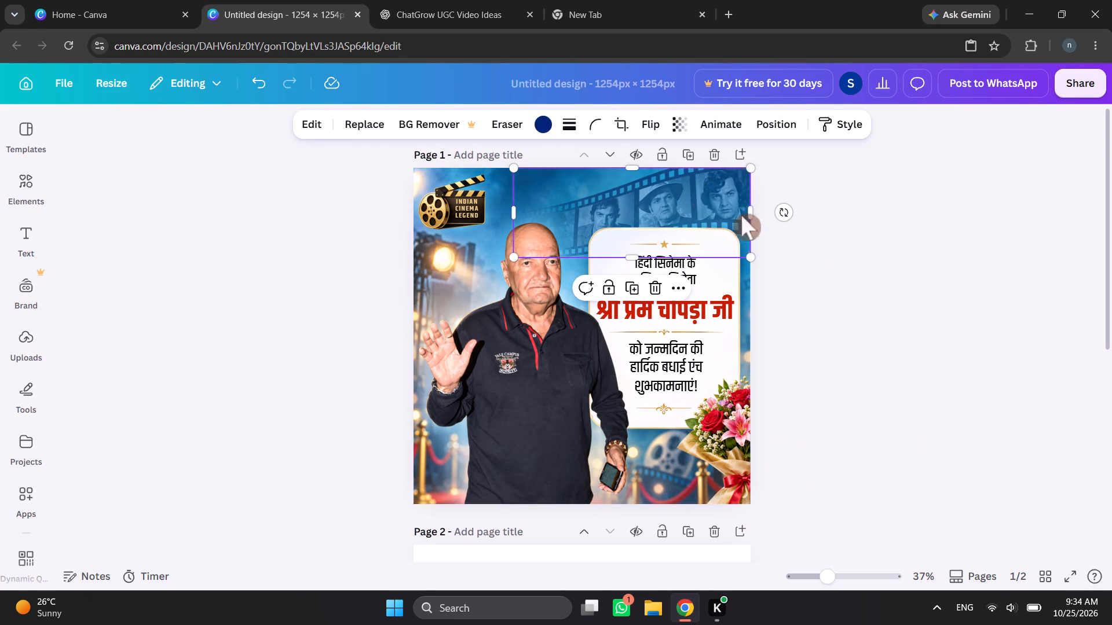
left_click(846, 249)
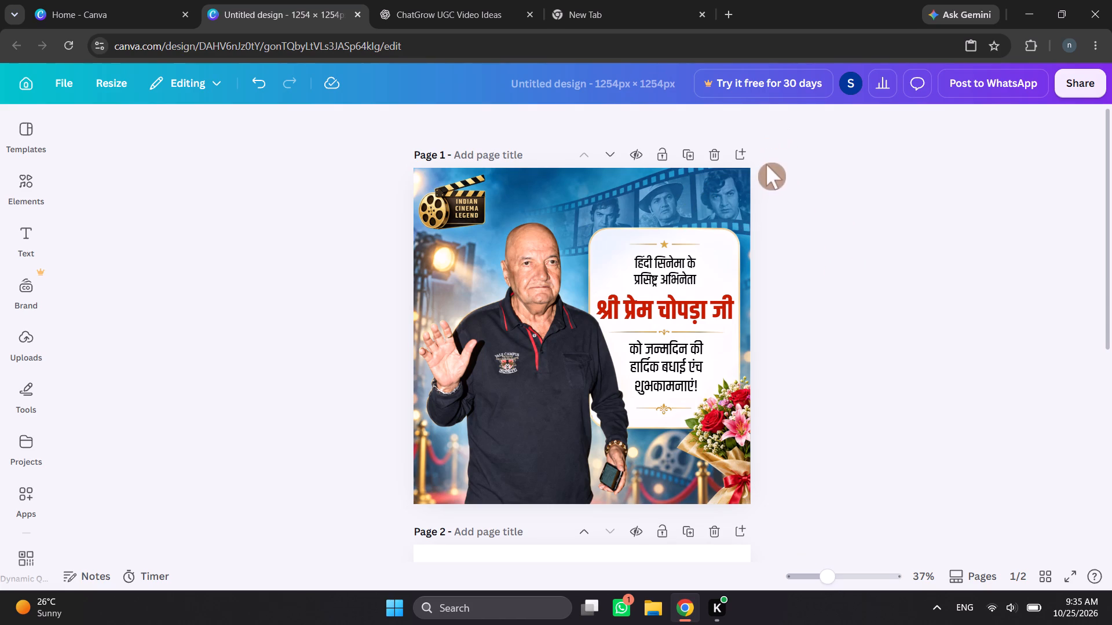
left_click_drag(754, 167, 733, 392)
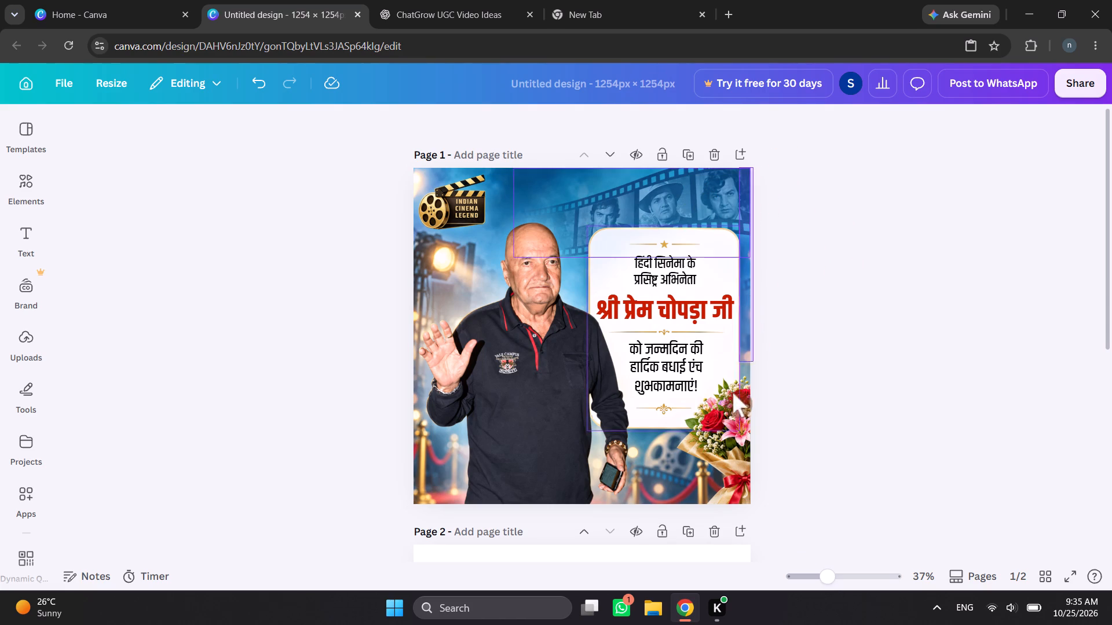
left_click_drag(733, 392, 408, 510)
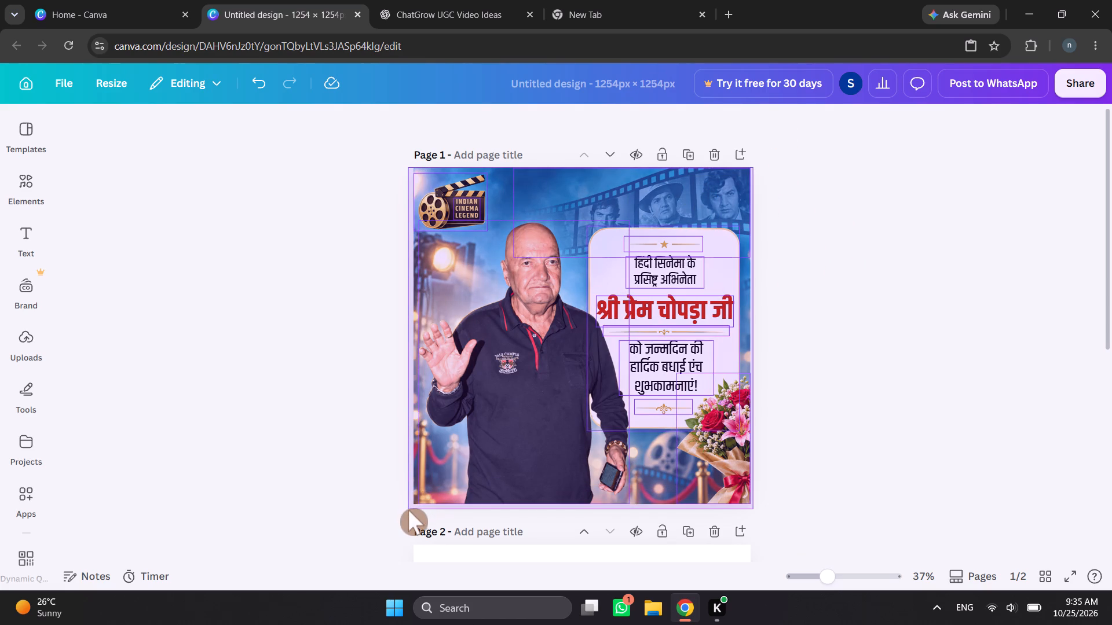
left_click_drag(408, 510, 411, 508)
left_click(838, 209)
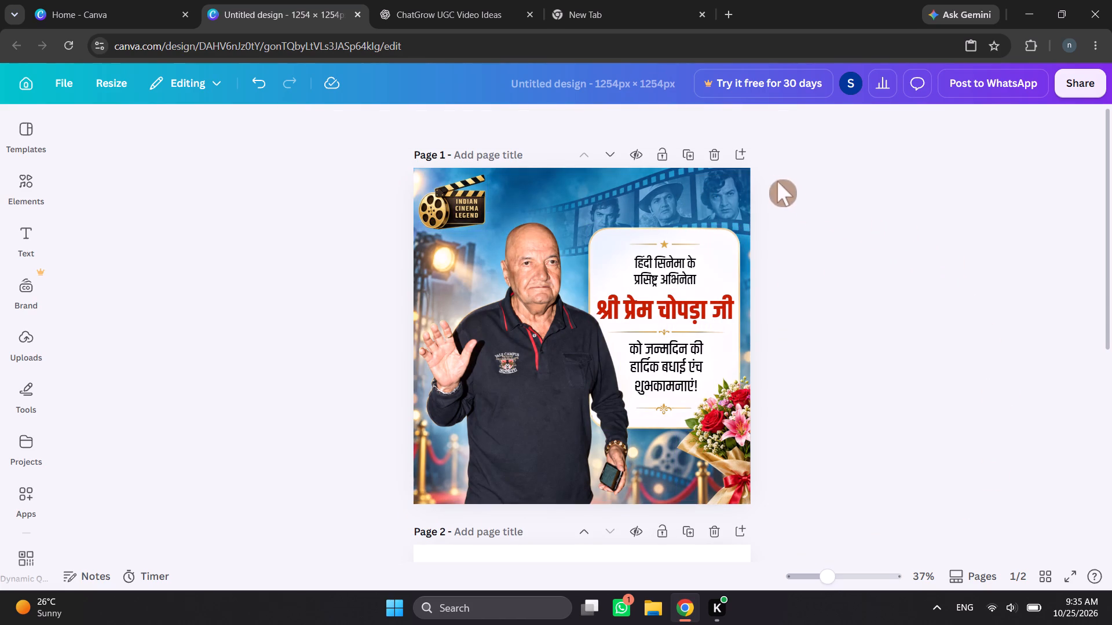
left_click_drag(753, 164, 753, 172)
left_click_drag(753, 172, 414, 510)
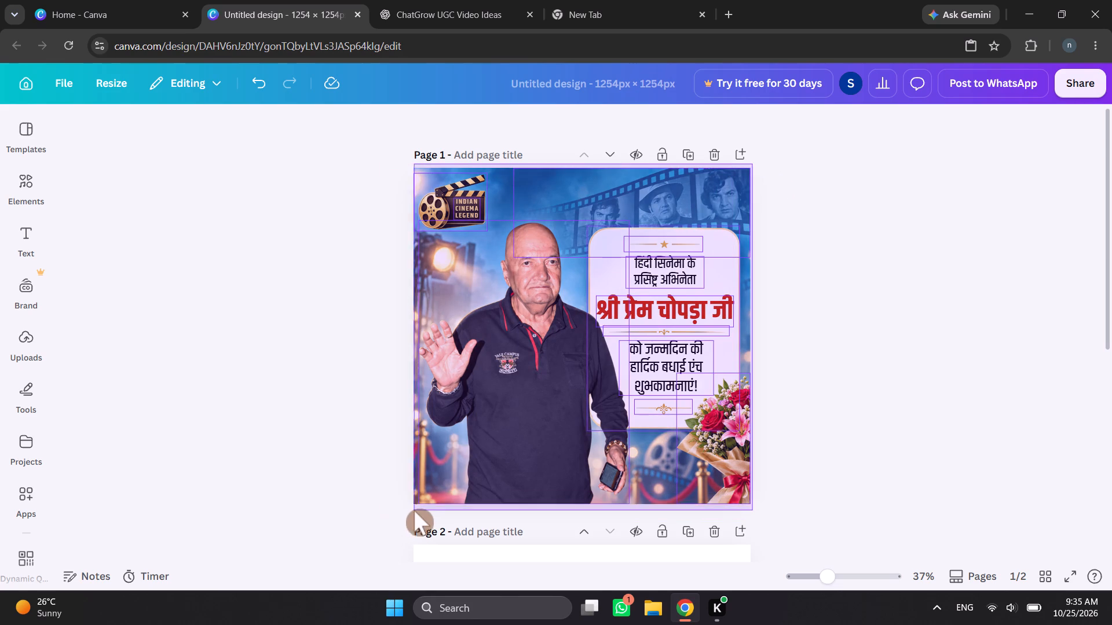
left_click_drag(414, 510, 412, 503)
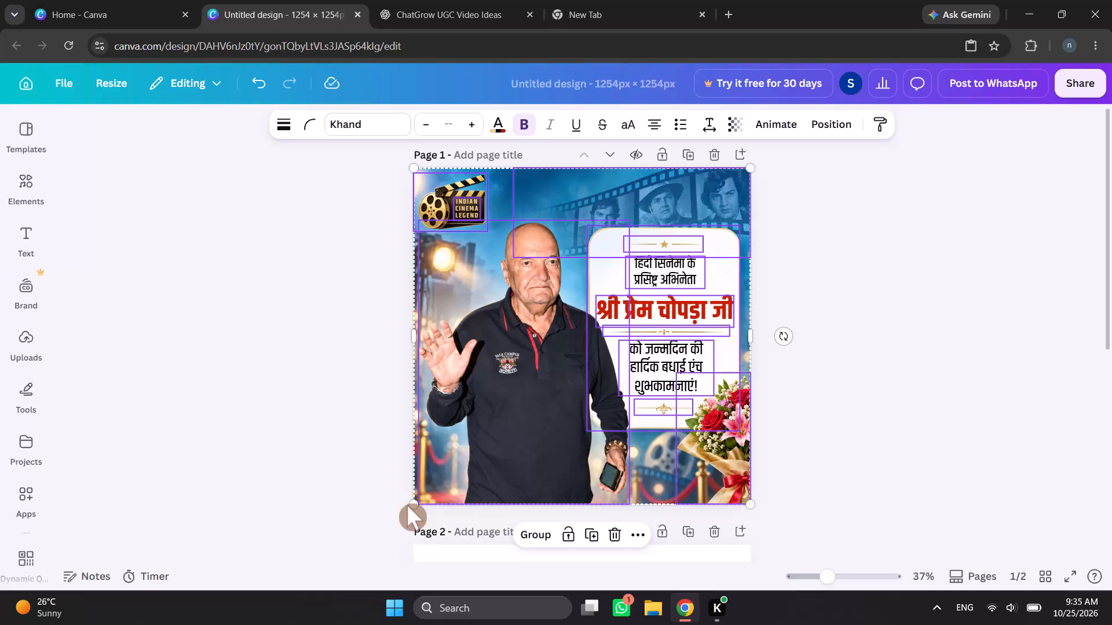
left_click(820, 316)
Flip the man's cutout on page 2 horizontally.
scroll(824, 323, "down", 4)
scroll(824, 323, "up", 3)
scroll(823, 340, "down", 2)
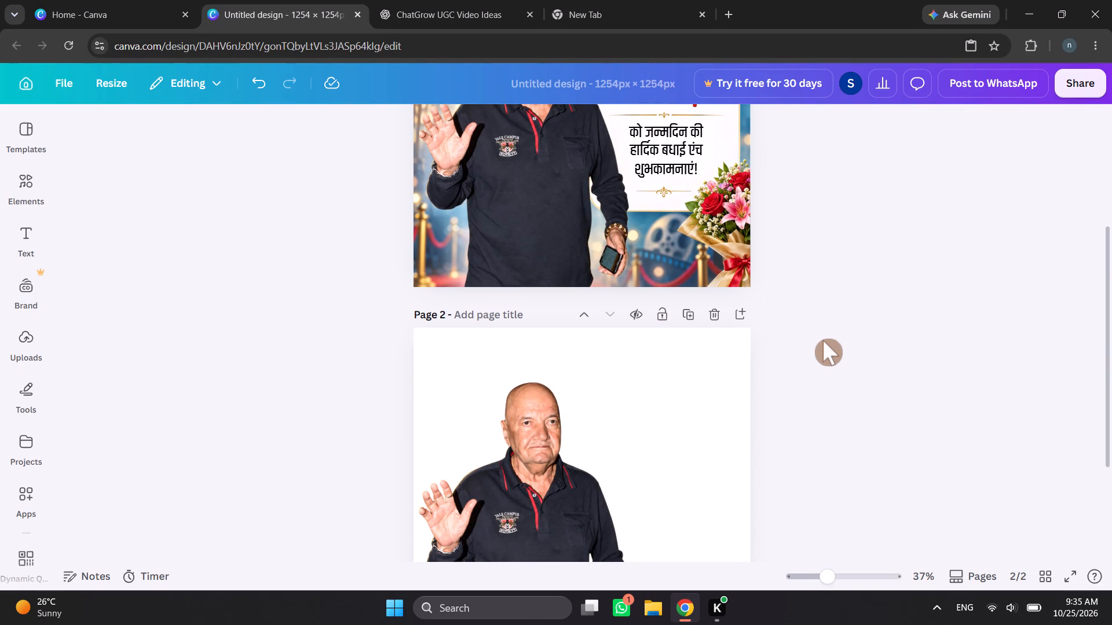
left_click(843, 333)
scroll(747, 401, "down", 3)
left_click(519, 381)
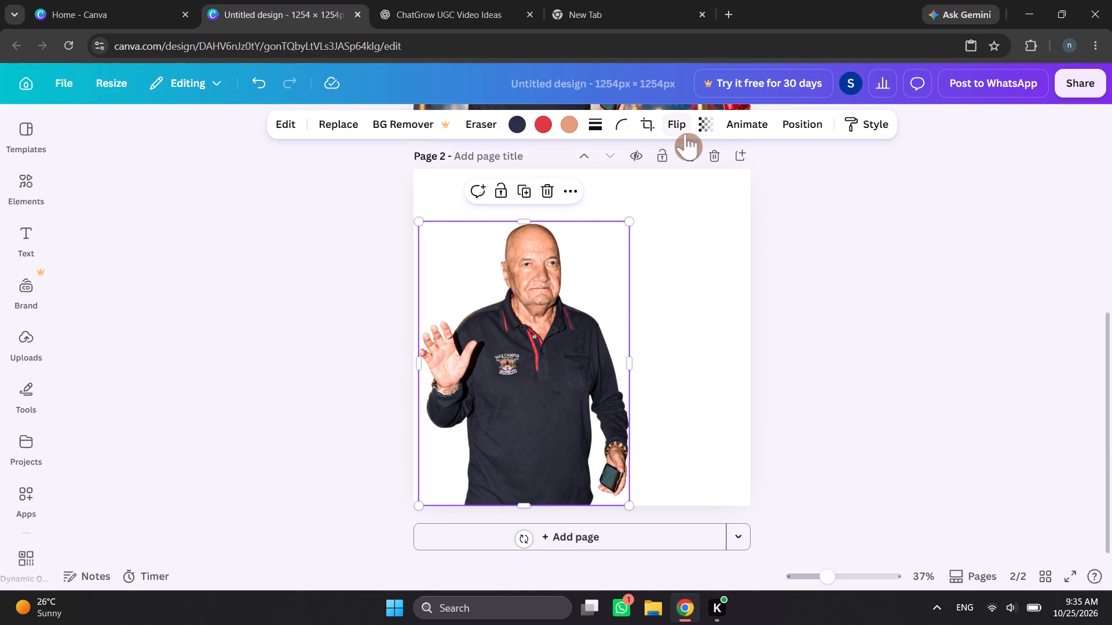
left_click(685, 133)
left_click(664, 158)
left_click(846, 288)
Move the flipped cutout against page 2's right edge, resting on the bottom edge.
left_click_drag(473, 394, 662, 416)
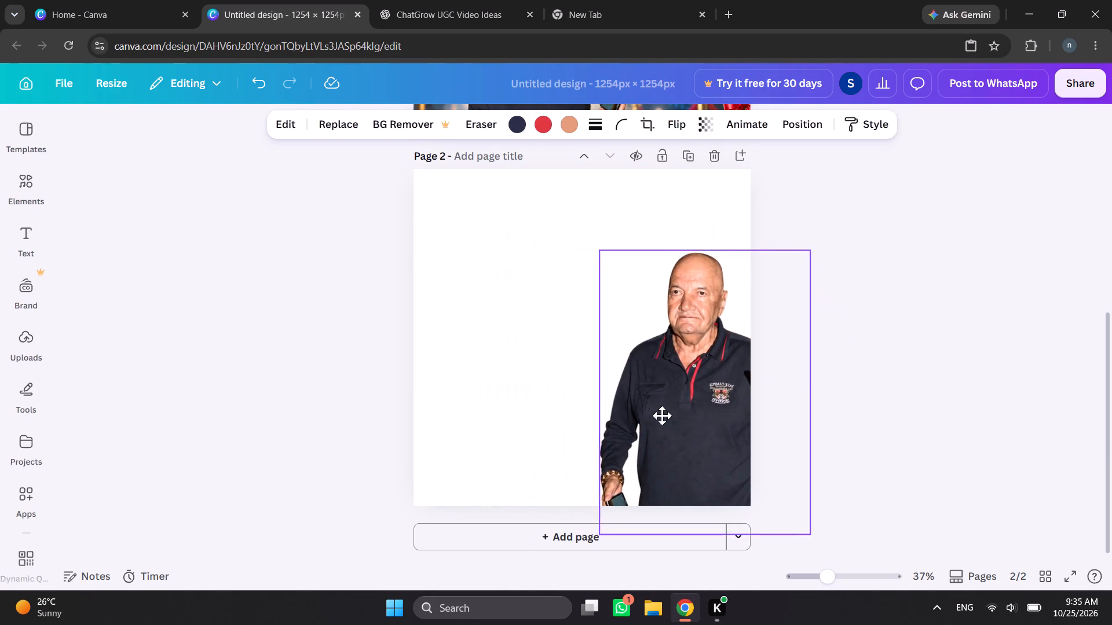
left_click_drag(662, 416, 602, 394)
left_click_drag(598, 397, 592, 395)
left_click(902, 380)
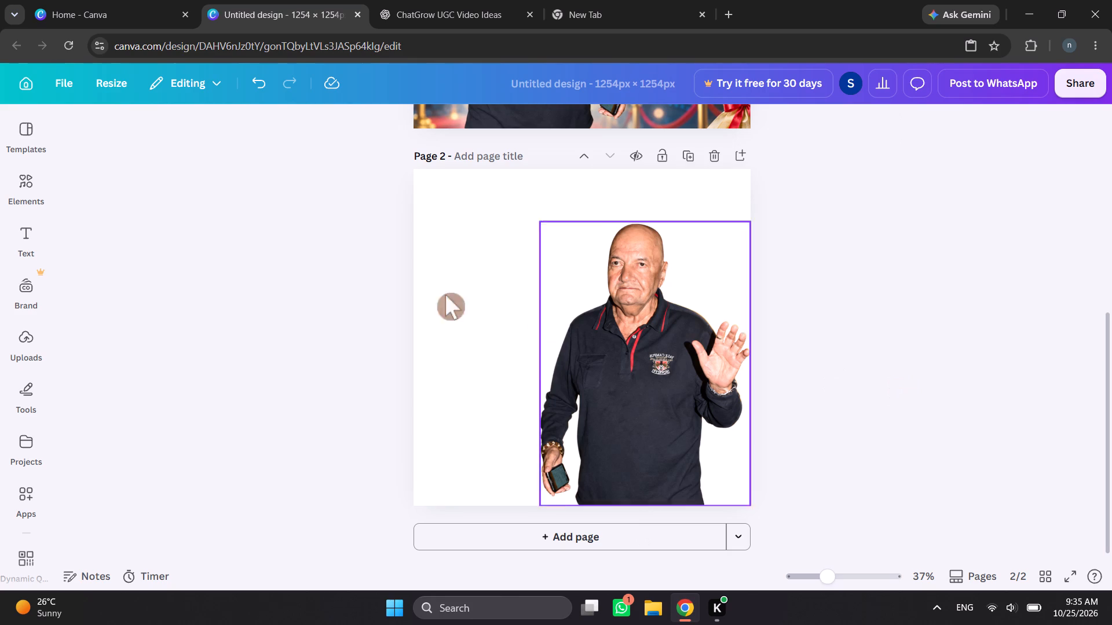
left_click(463, 274)
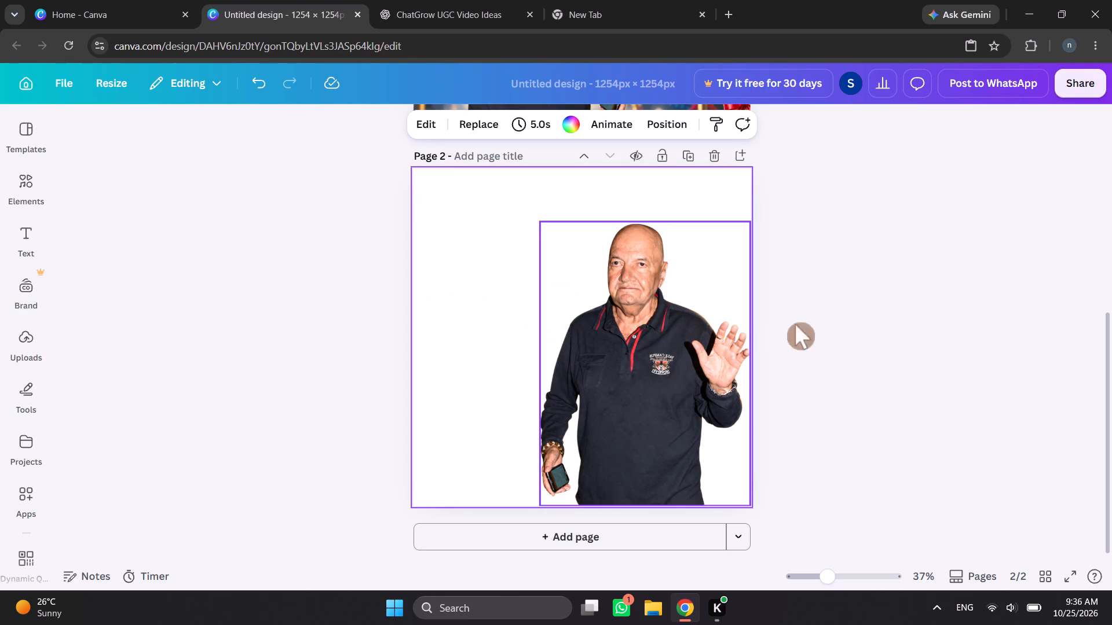
left_click(892, 325)
Copy the blue staircase background image from page 1 and paste it as the background of page 2.
scroll(802, 400, "up", 4)
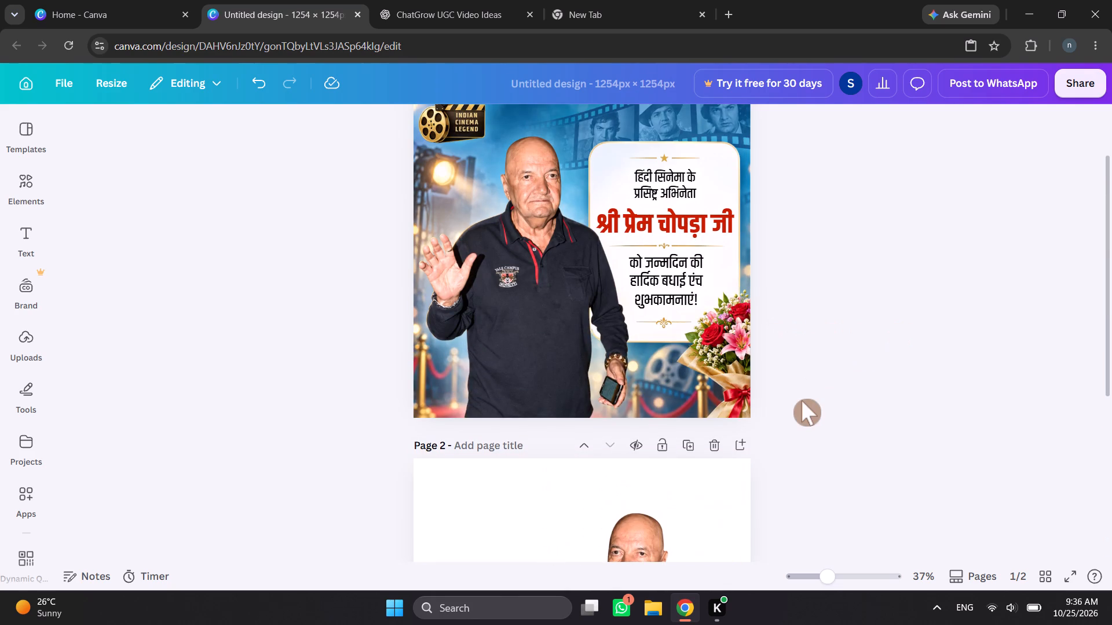
scroll(802, 400, "up", 4)
left_click(494, 179)
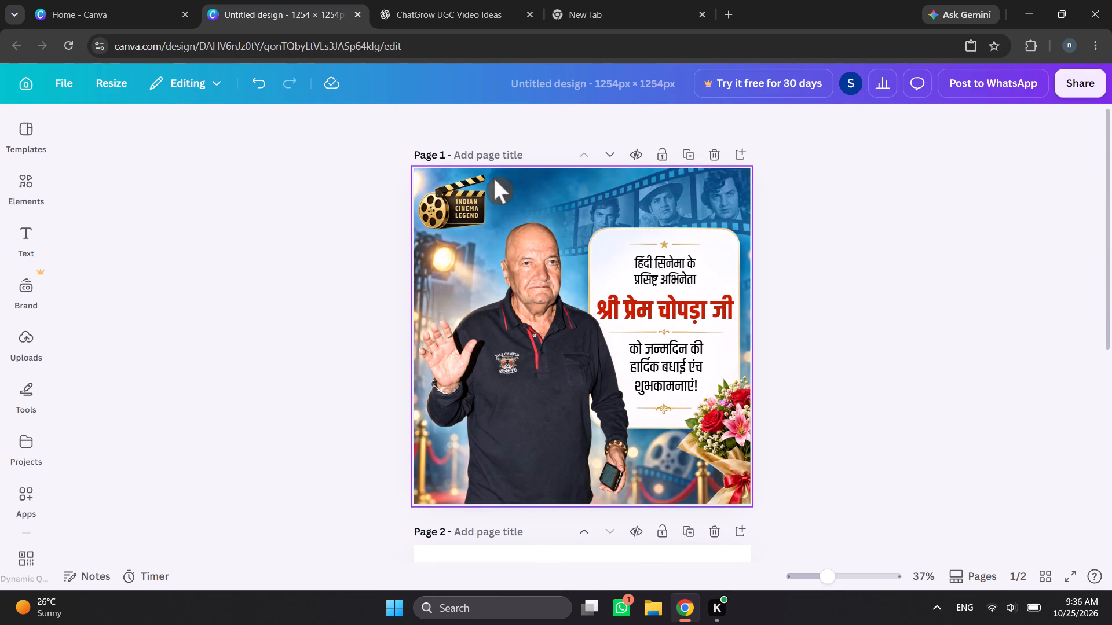
right_click(496, 178)
left_click(559, 155)
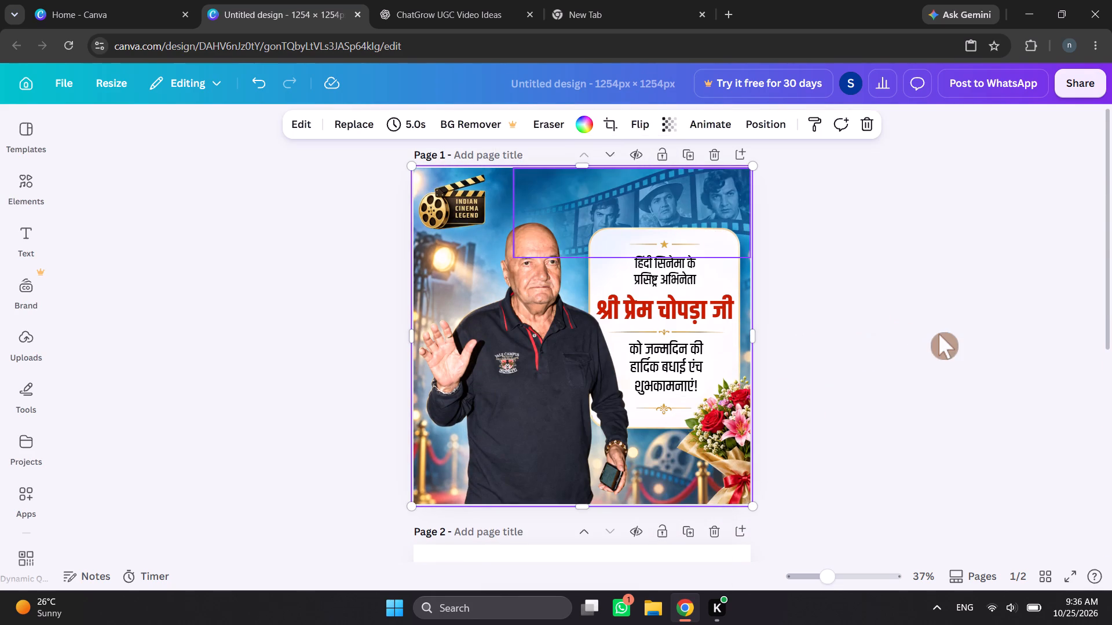
left_click(923, 334)
scroll(923, 334, "down", 3)
left_click(449, 370)
right_click(449, 370)
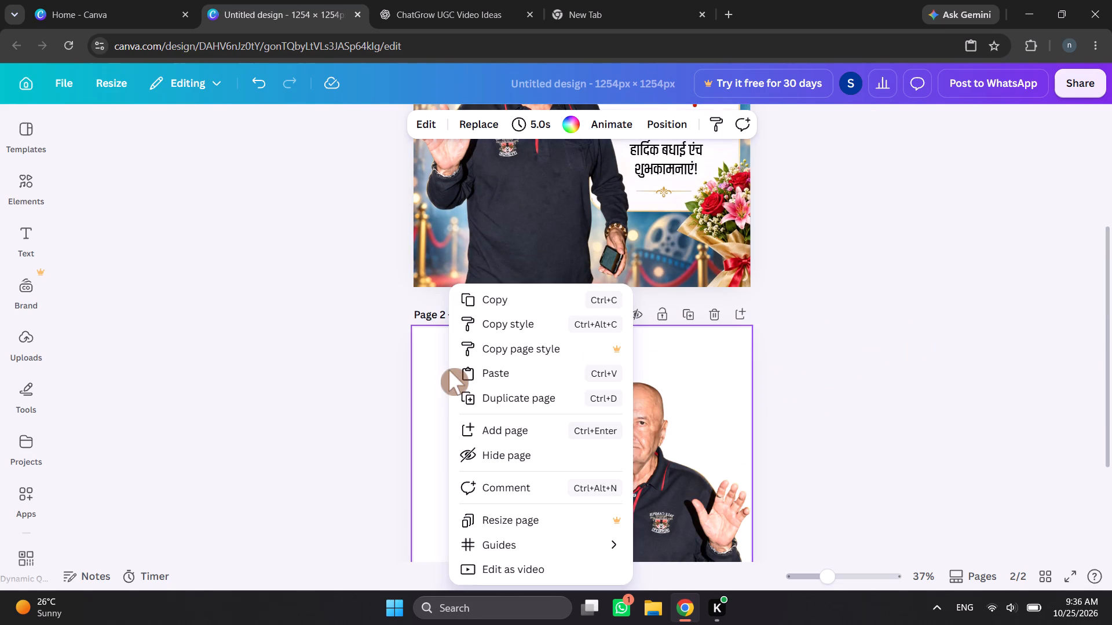
left_click(511, 367)
left_click(930, 343)
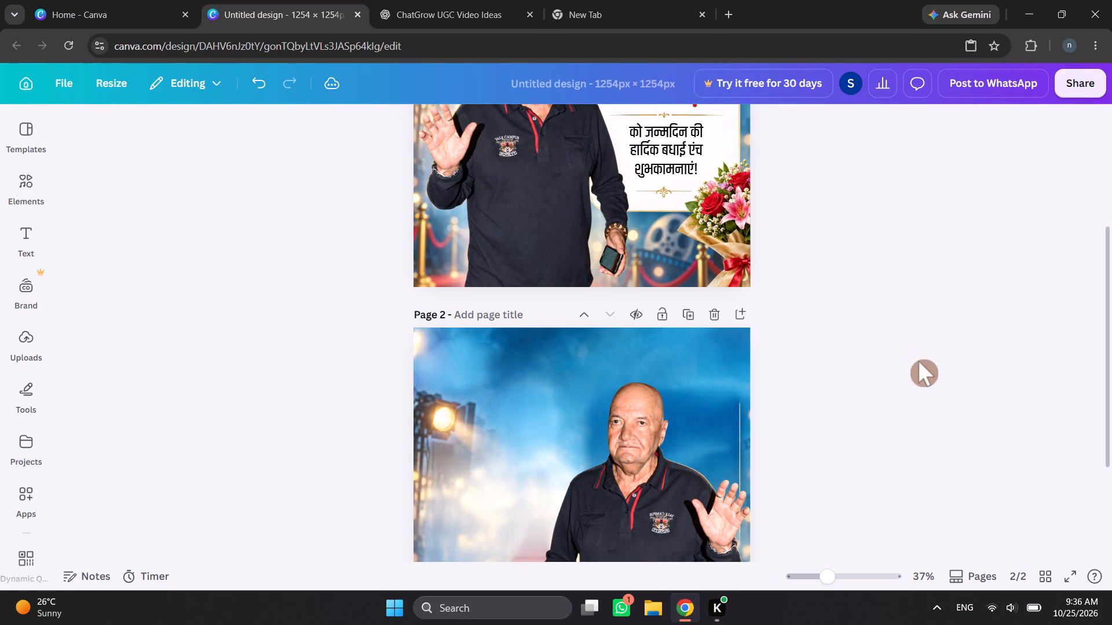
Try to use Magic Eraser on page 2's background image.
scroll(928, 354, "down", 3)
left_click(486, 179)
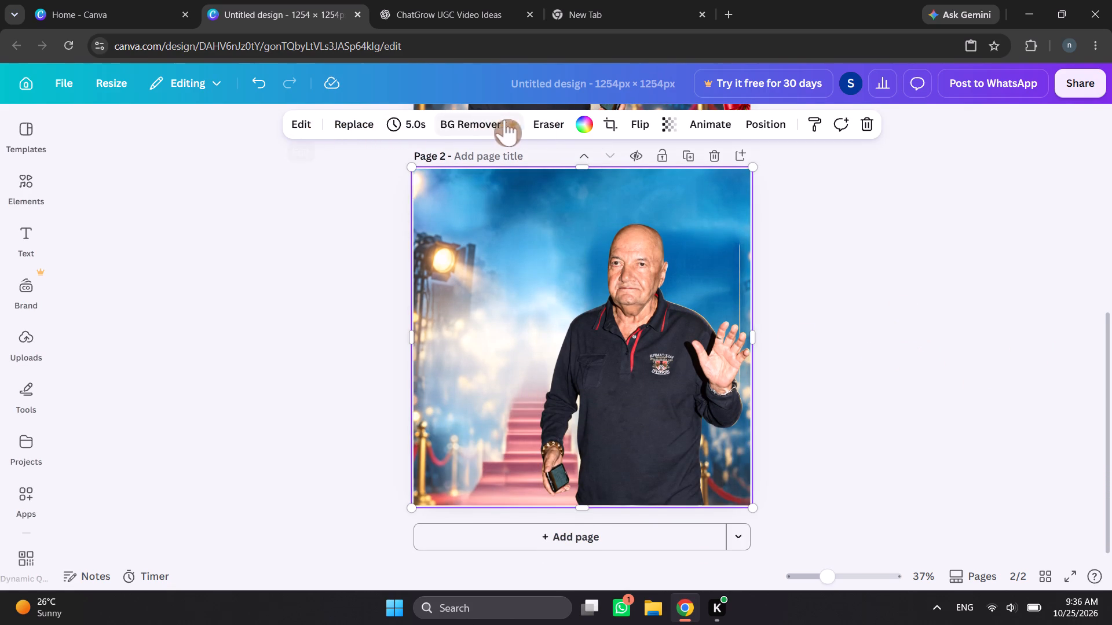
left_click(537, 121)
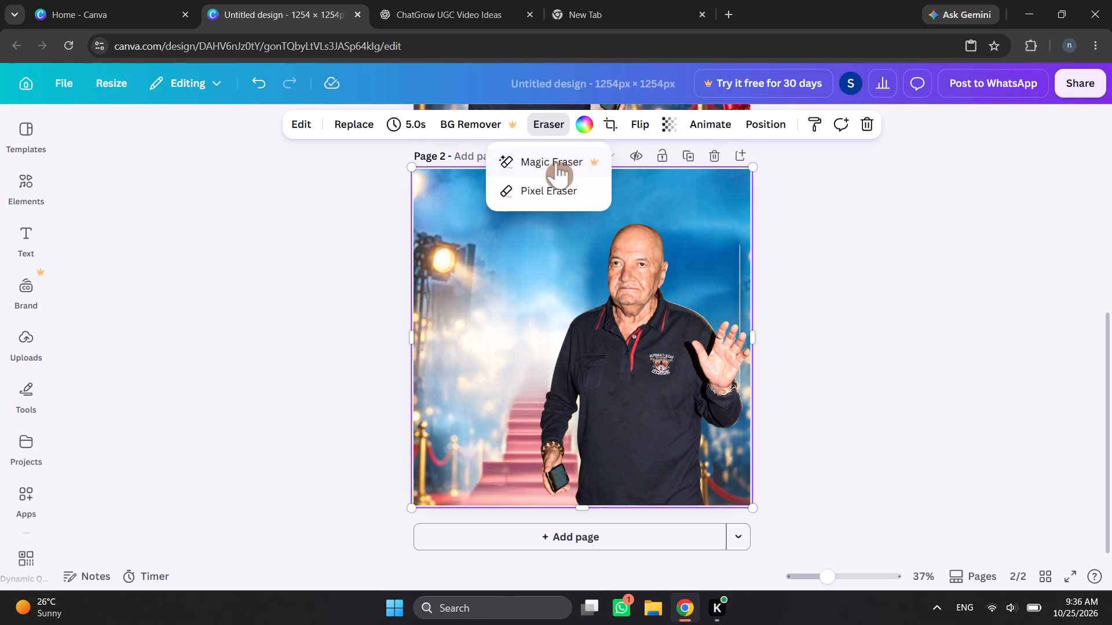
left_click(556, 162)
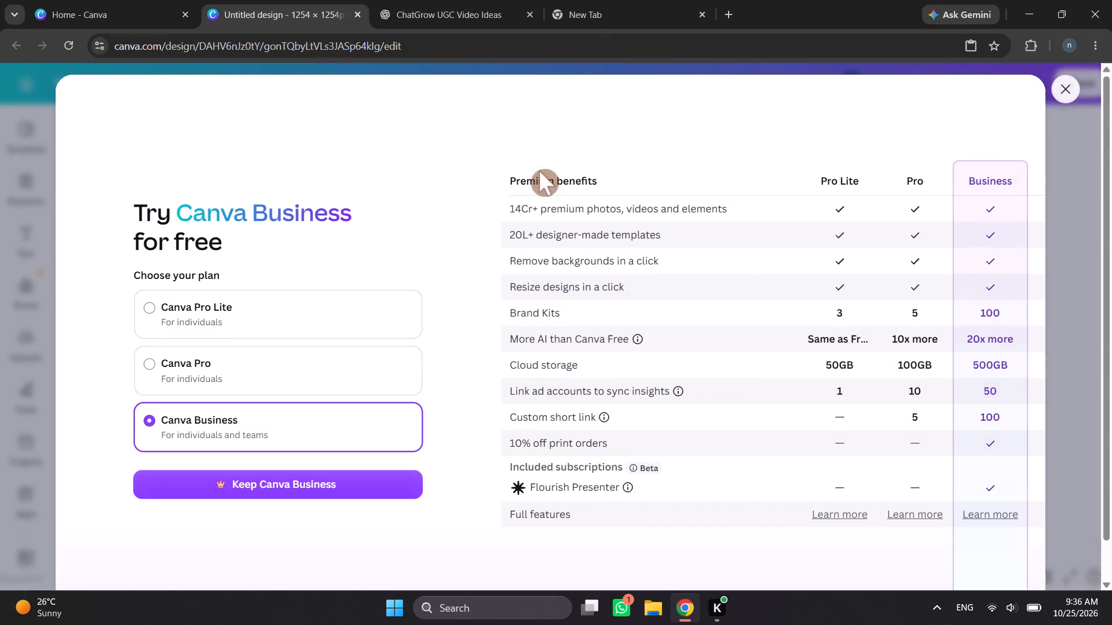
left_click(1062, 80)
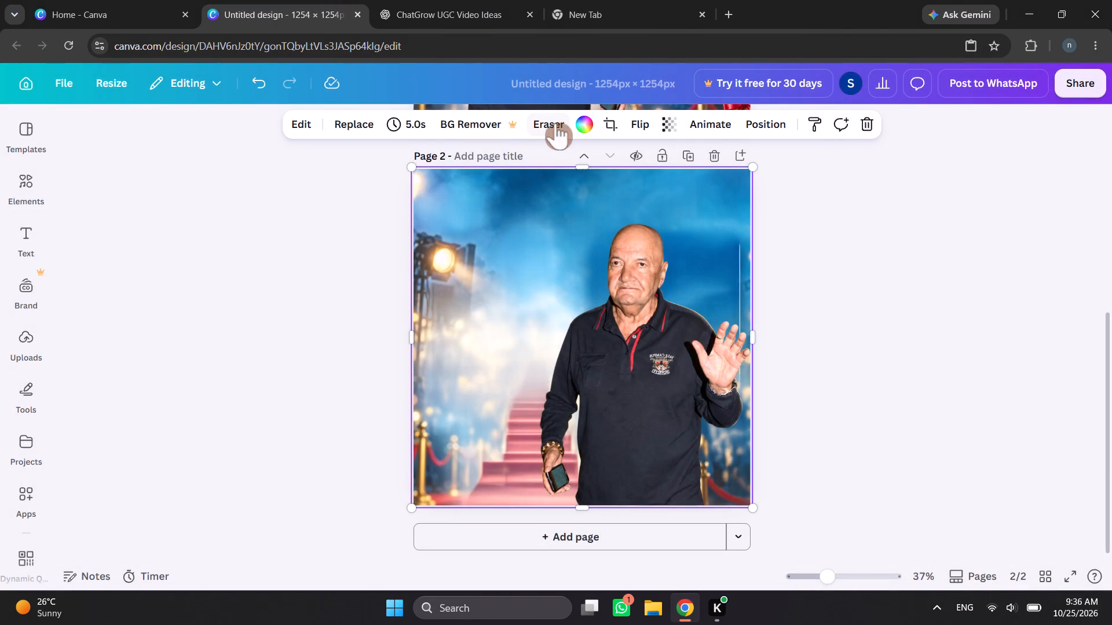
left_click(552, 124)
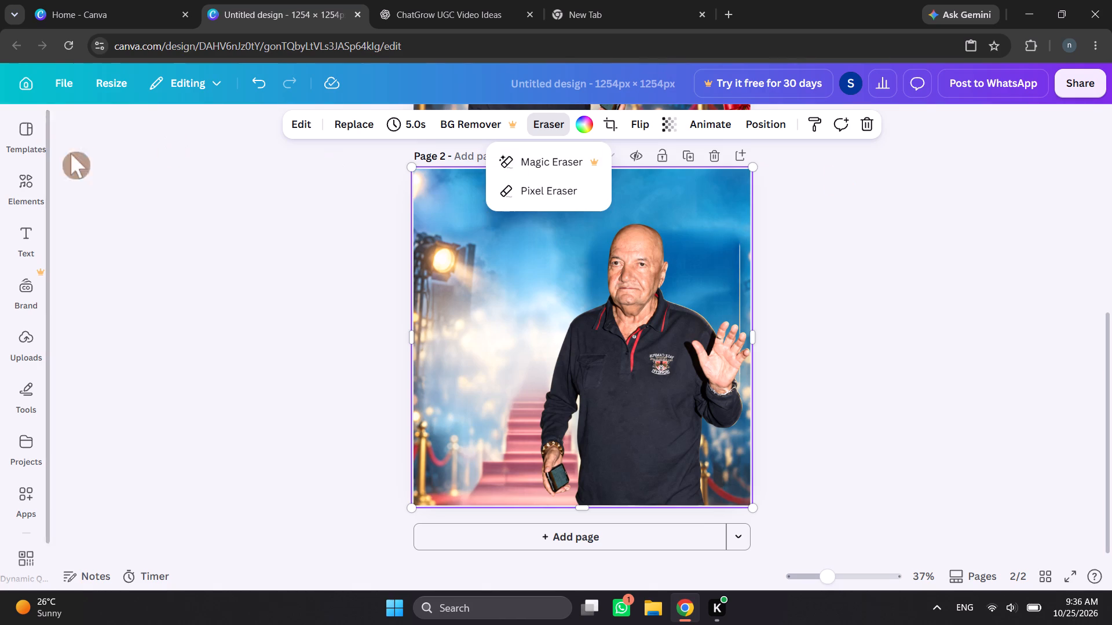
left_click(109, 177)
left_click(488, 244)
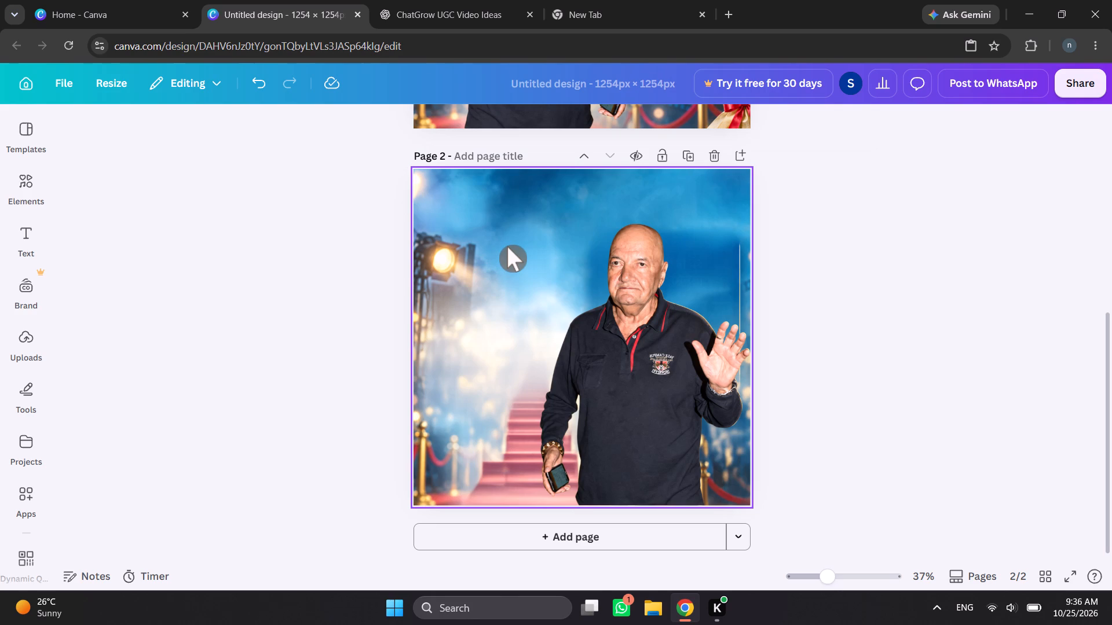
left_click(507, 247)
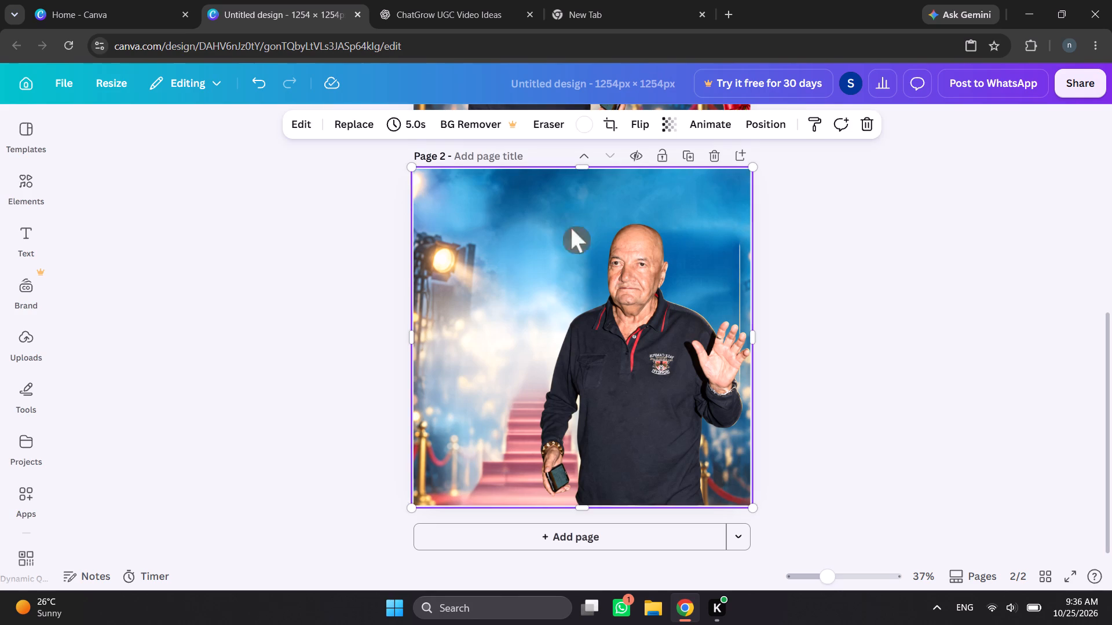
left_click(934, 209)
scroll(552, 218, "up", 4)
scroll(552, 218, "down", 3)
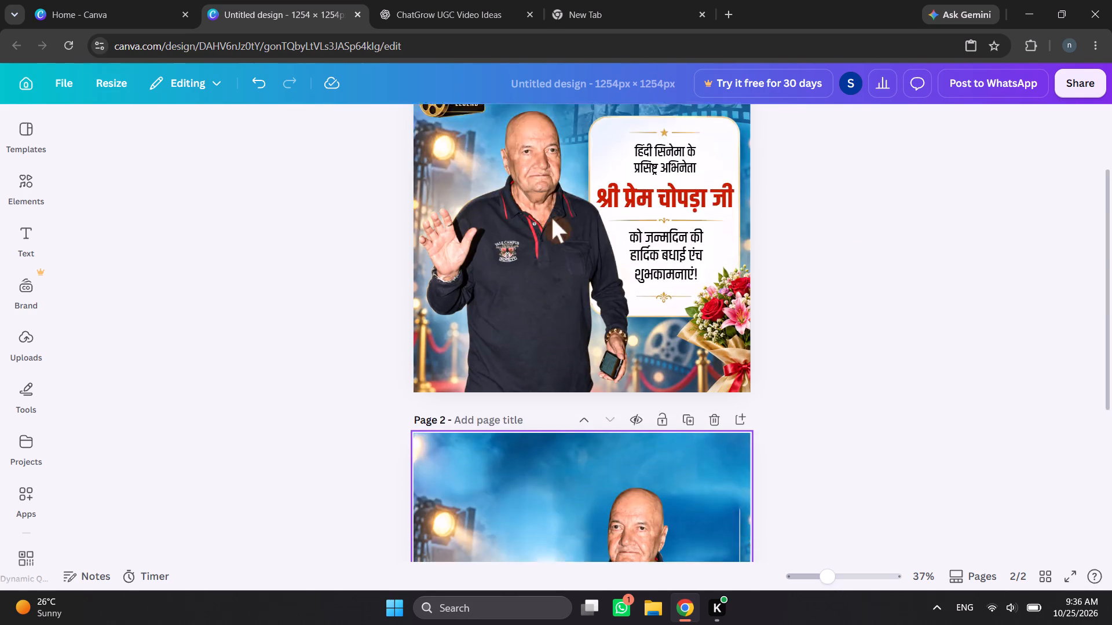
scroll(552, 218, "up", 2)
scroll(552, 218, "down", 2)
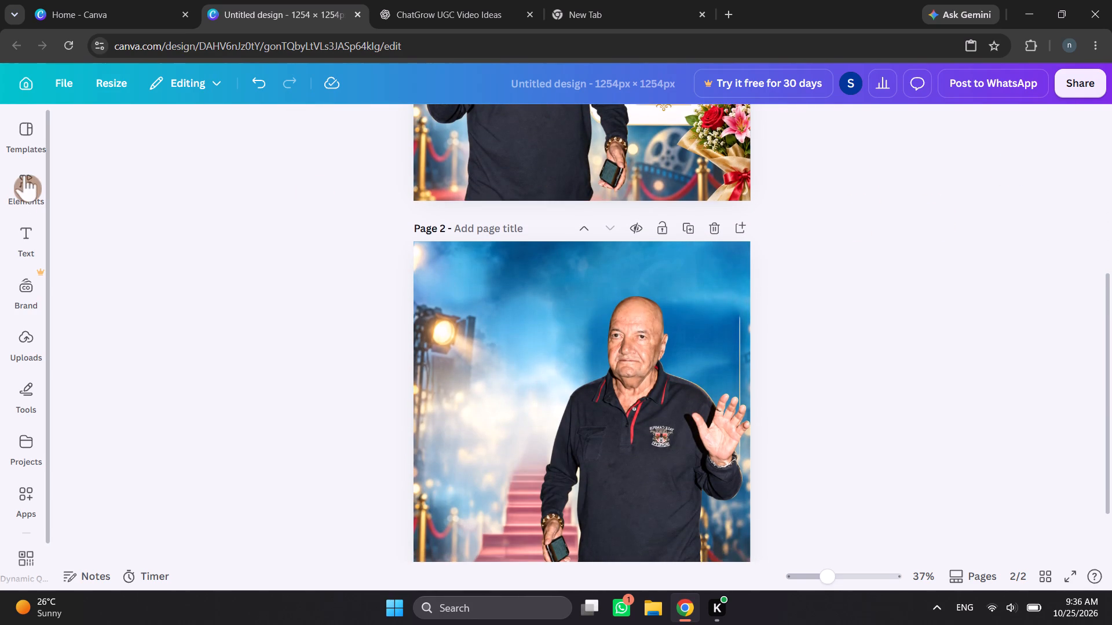
Add a square shape to page 2 and stretch it into an upright rectangle beside the man, over the staircase.
left_click(24, 175)
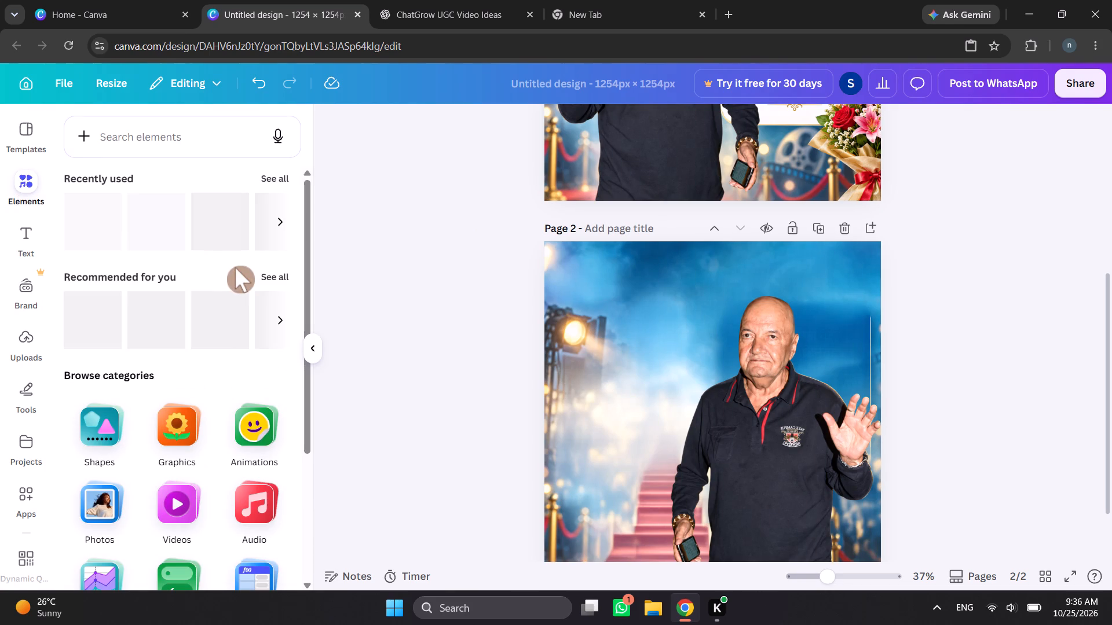
left_click(99, 250)
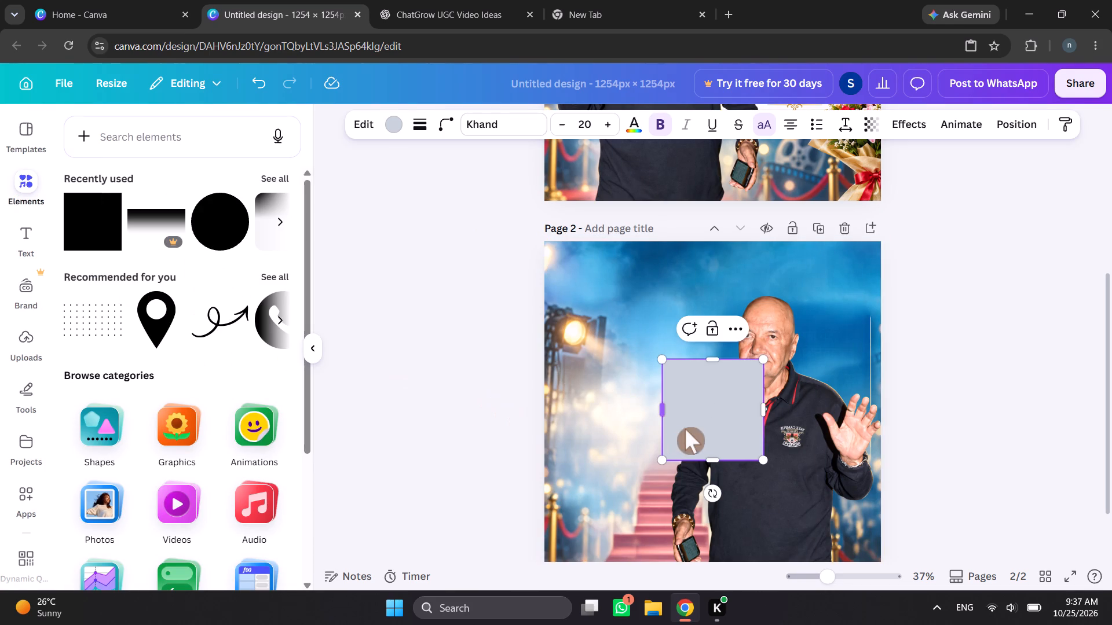
left_click(509, 364)
left_click(698, 413)
left_click_drag(733, 426, 649, 399)
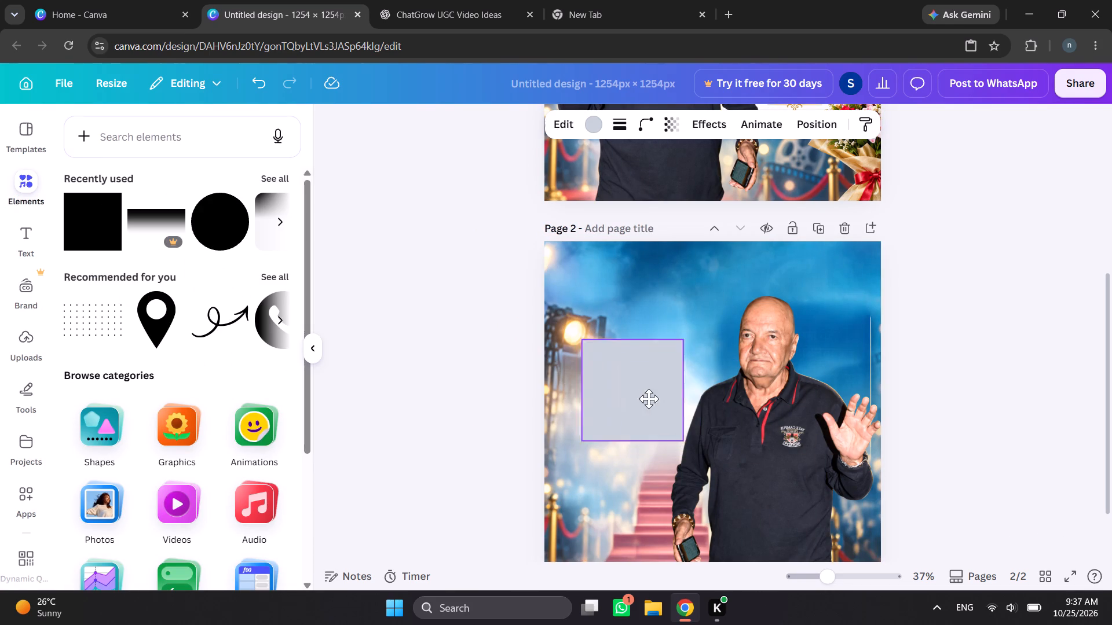
left_click_drag(649, 399, 638, 382)
left_click_drag(622, 420, 627, 483)
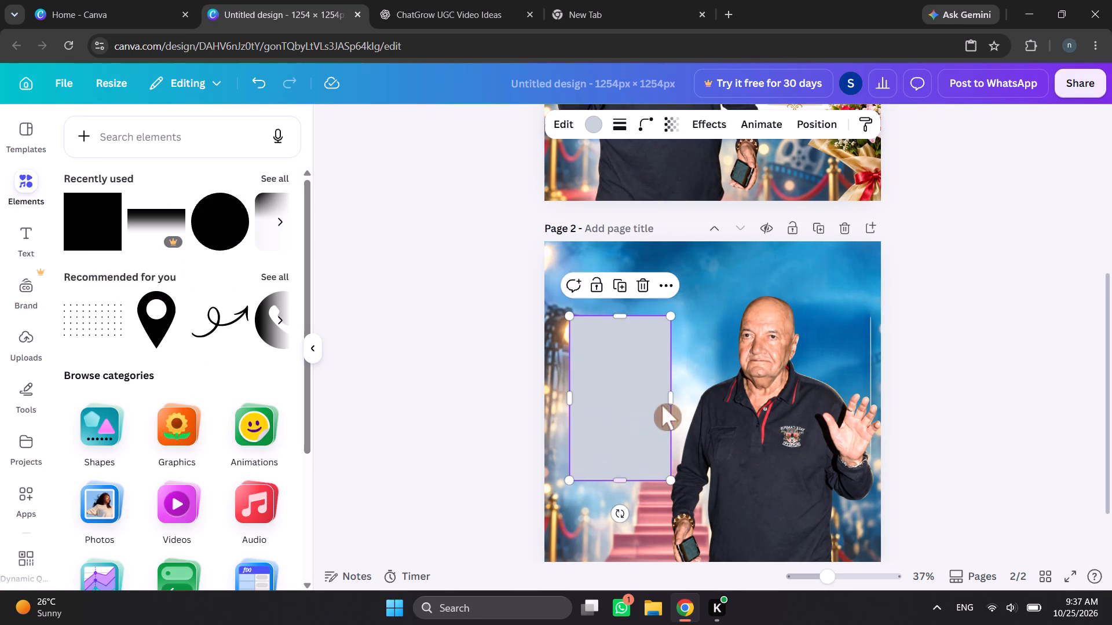
left_click_drag(670, 397, 686, 406)
left_click_drag(690, 401, 708, 410)
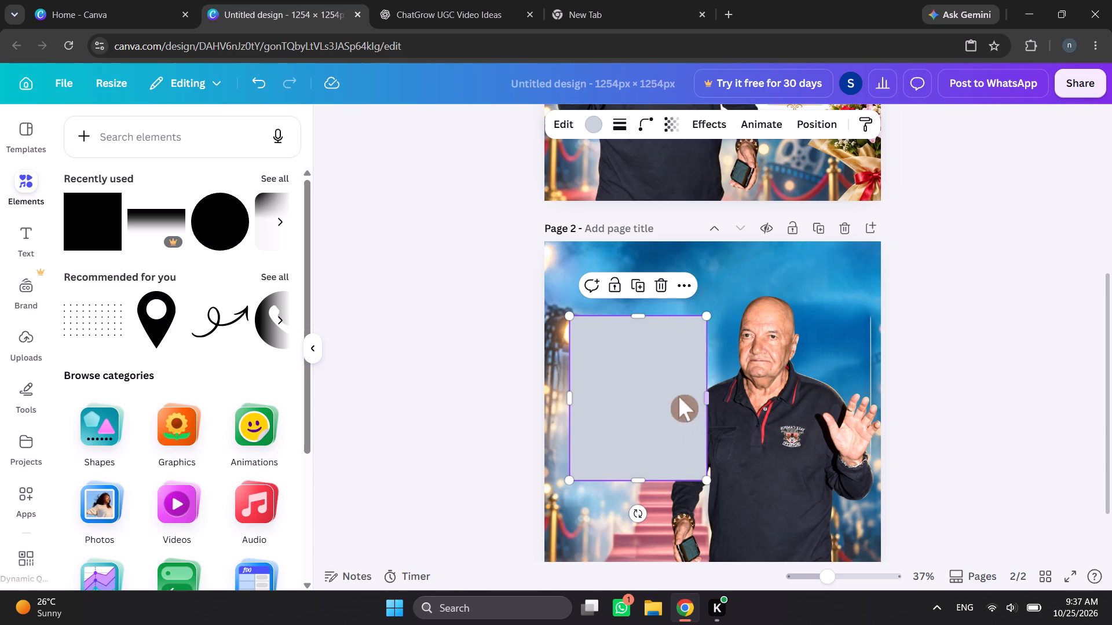
Slightly round the corners of the new grey rectangle on page 2.
left_click(646, 122)
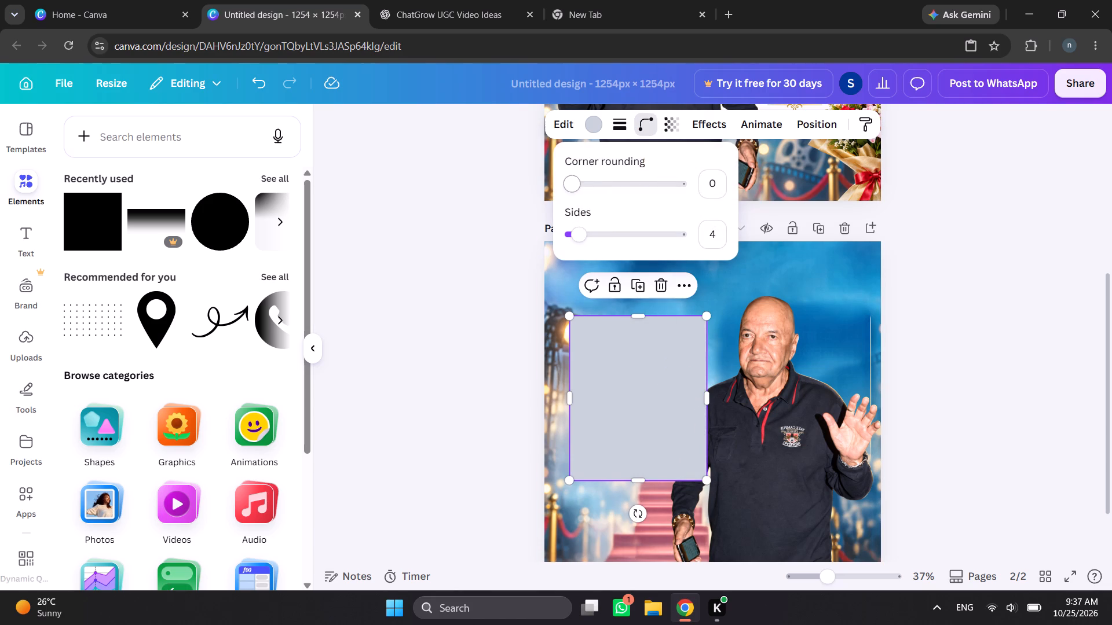
left_click_drag(577, 189, 596, 192)
left_click(361, 297)
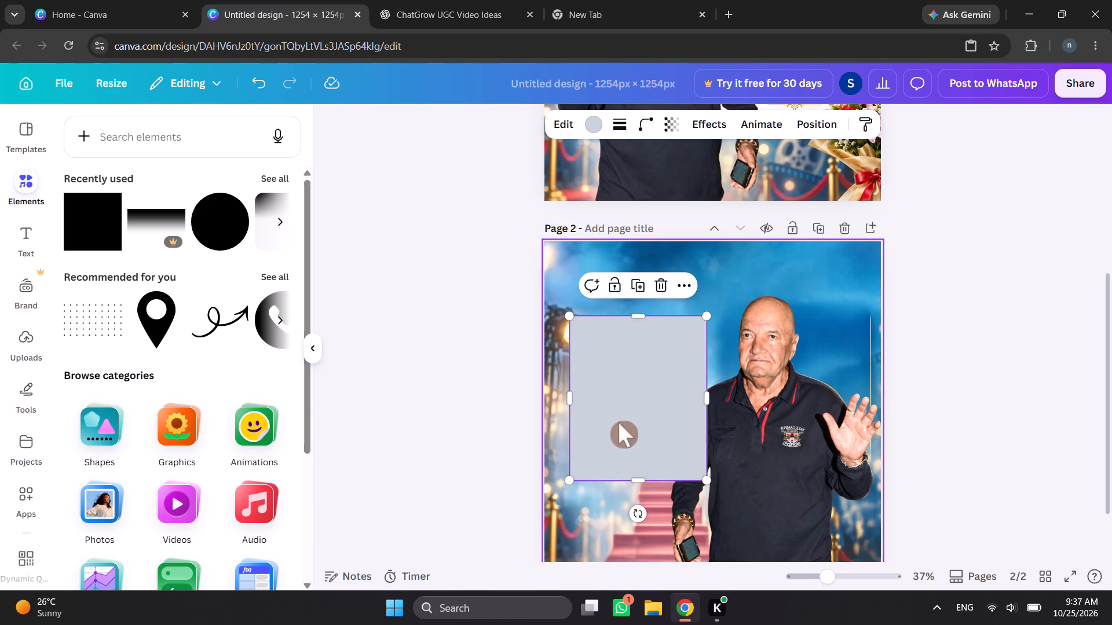
Fill the rounded rectangle on page 2 with white from the design's colours.
left_click(594, 126)
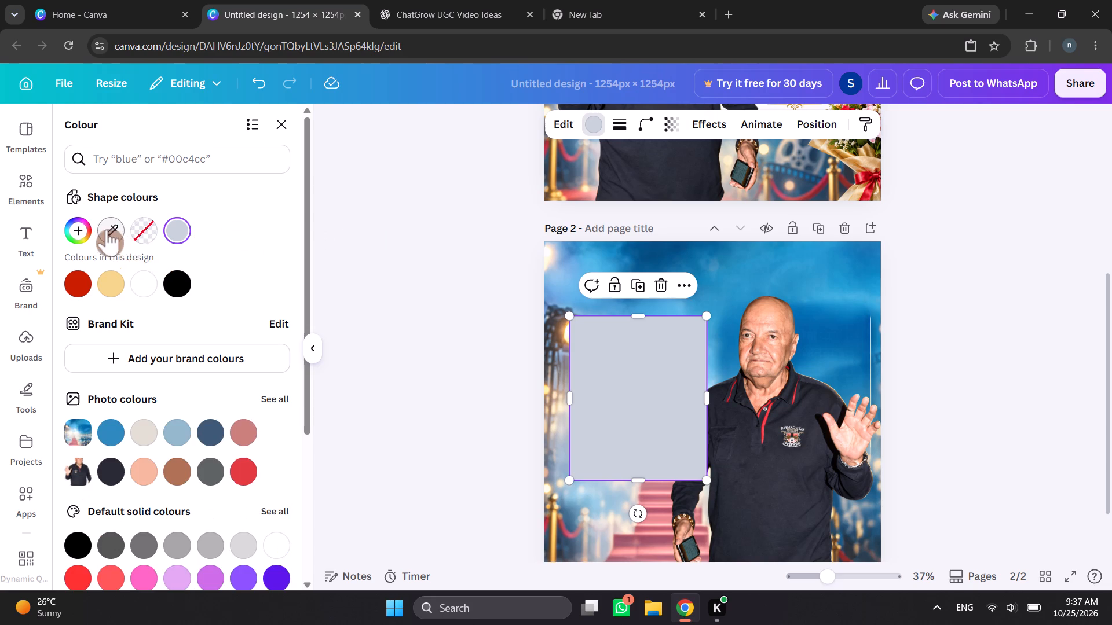
left_click(149, 283)
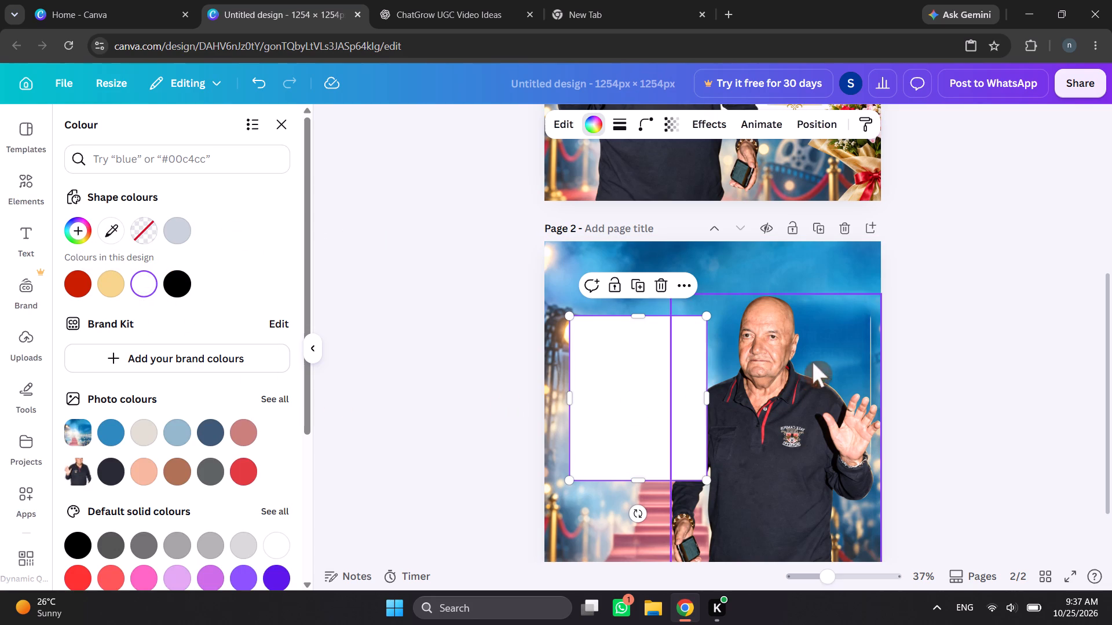
left_click(953, 332)
left_click(625, 392)
left_click(937, 329)
Give the white rectangle a solid border in the design's light gold colour.
scroll(956, 378, "up", 1)
scroll(658, 440, "down", 2)
left_click(637, 416)
left_click(642, 352)
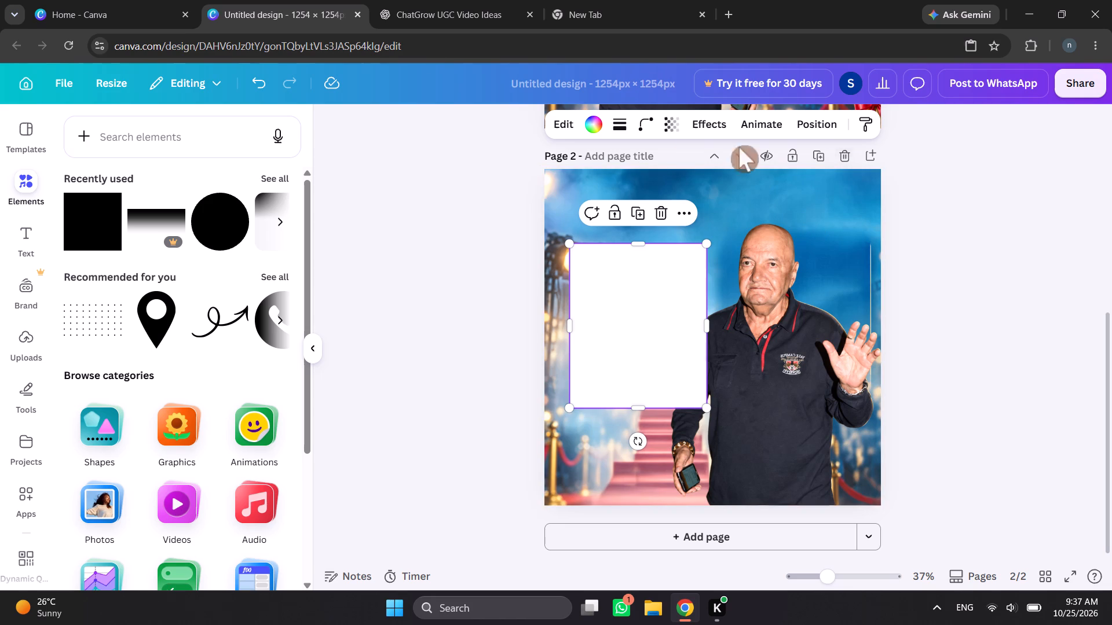
left_click(624, 128)
left_click(578, 171)
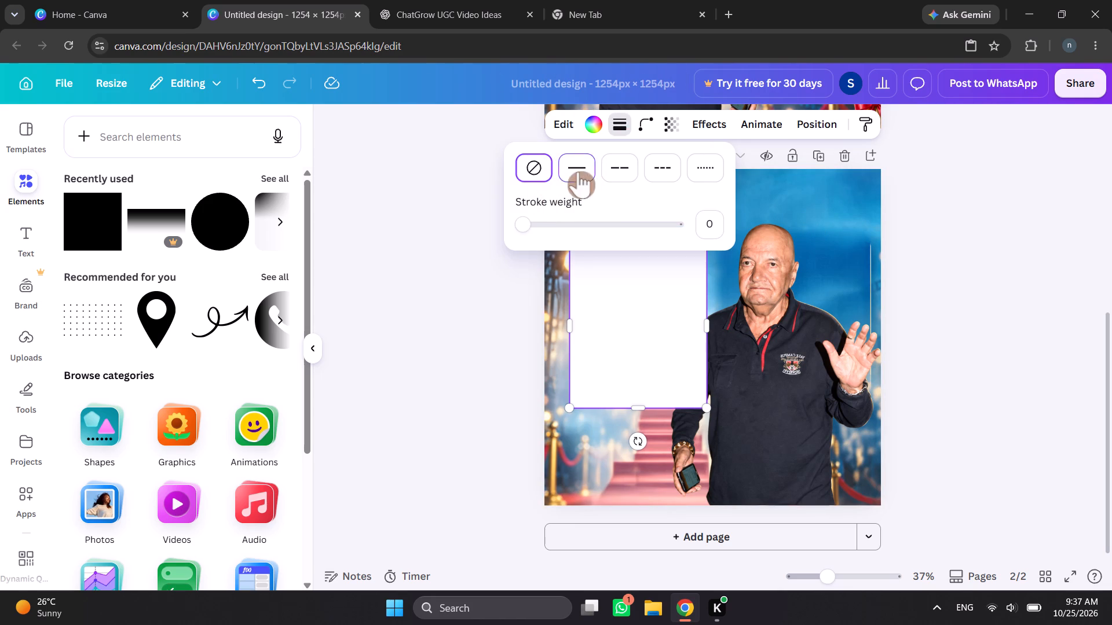
left_click(598, 122)
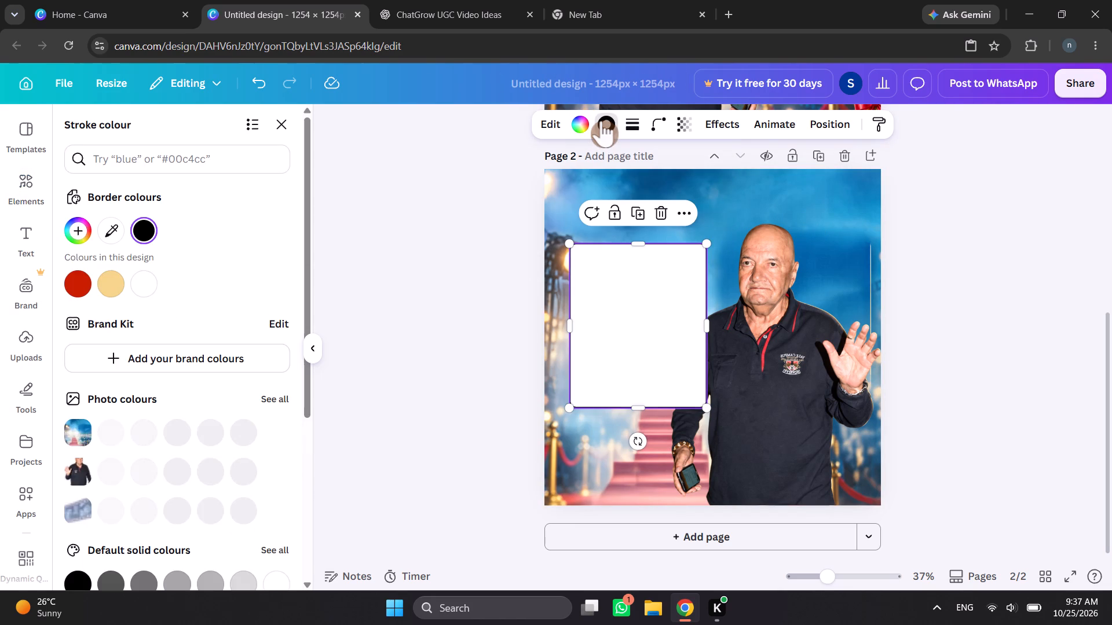
left_click(601, 120)
left_click(601, 120)
left_click(111, 297)
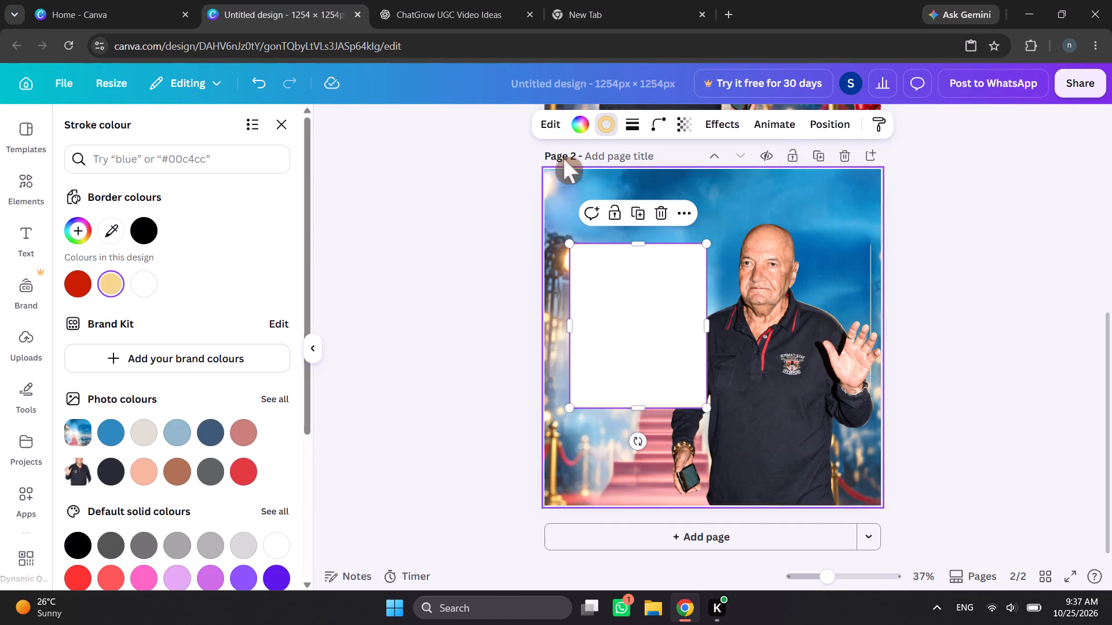
left_click(481, 255)
left_click(602, 289)
left_click(453, 236)
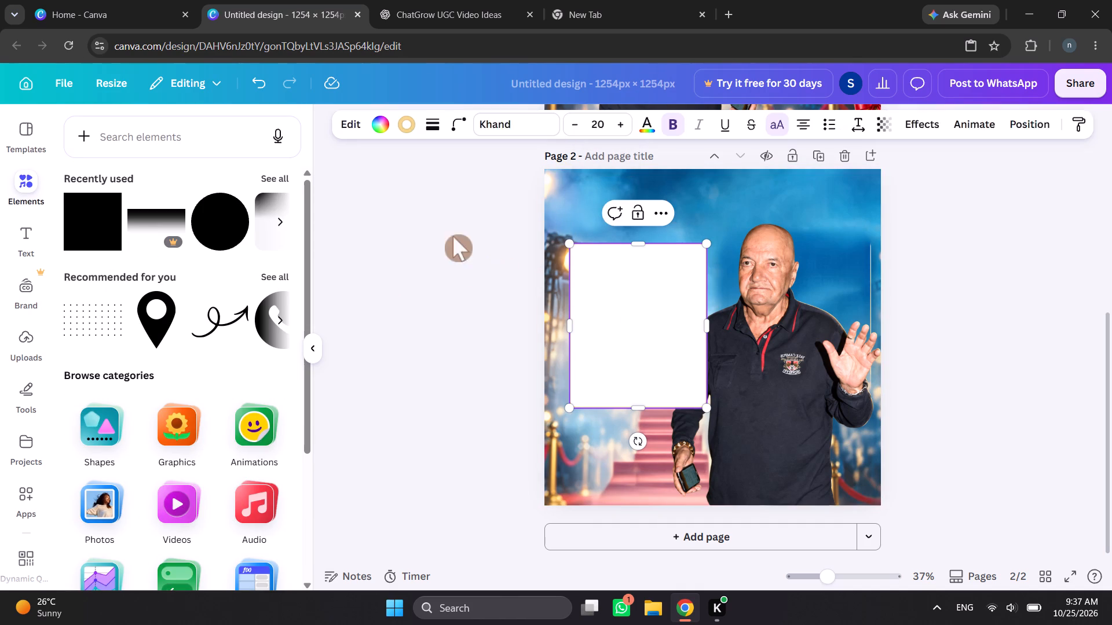
Move the white card slightly down so it is vertically centred on page 2.
left_click_drag(604, 281, 602, 289)
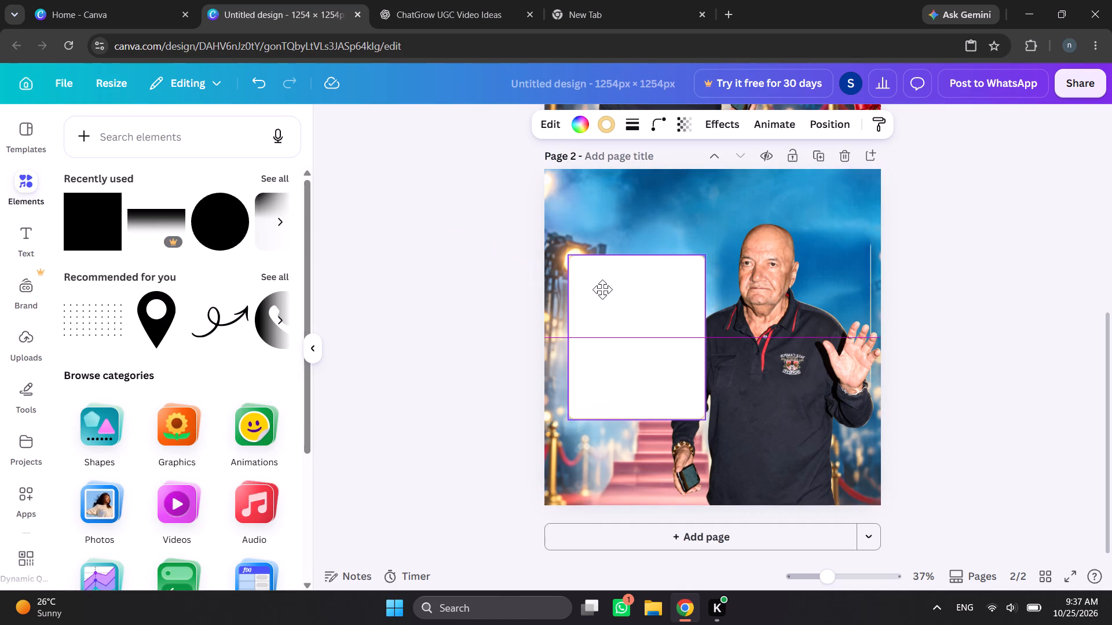
left_click_drag(602, 289, 602, 289)
left_click(415, 258)
left_click(765, 331)
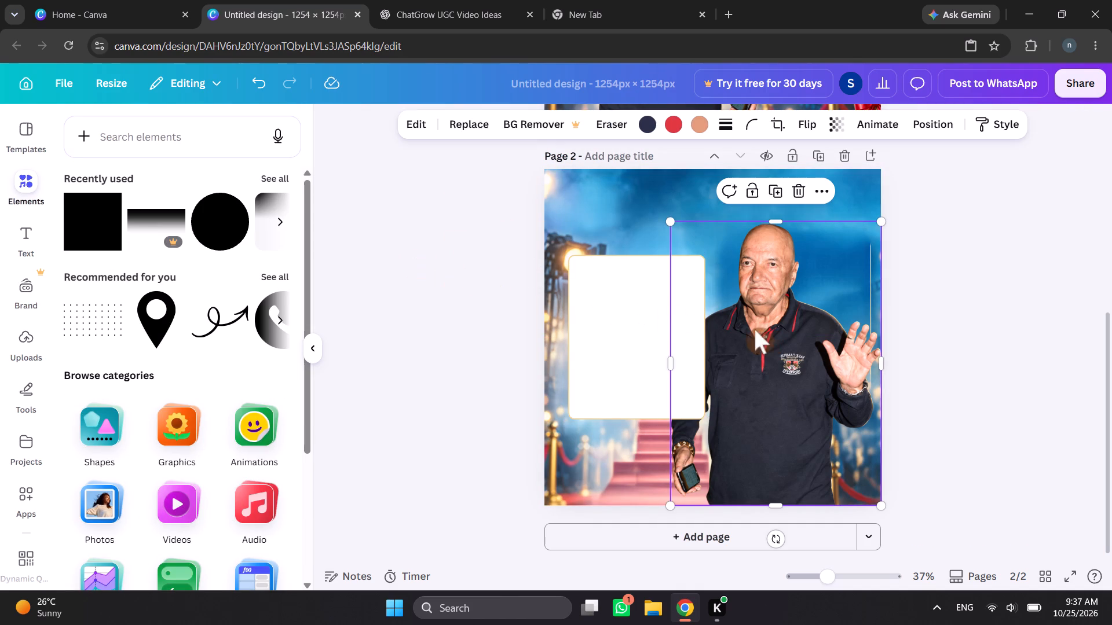
left_click(480, 269)
scroll(1024, 332, "up", 4)
scroll(1025, 332, "down", 4)
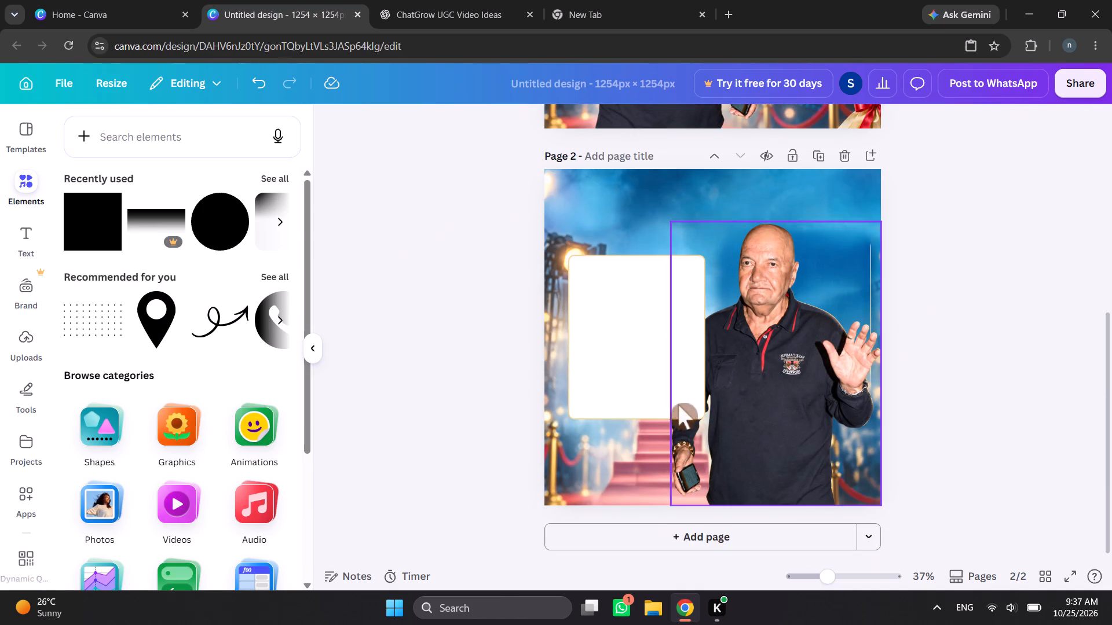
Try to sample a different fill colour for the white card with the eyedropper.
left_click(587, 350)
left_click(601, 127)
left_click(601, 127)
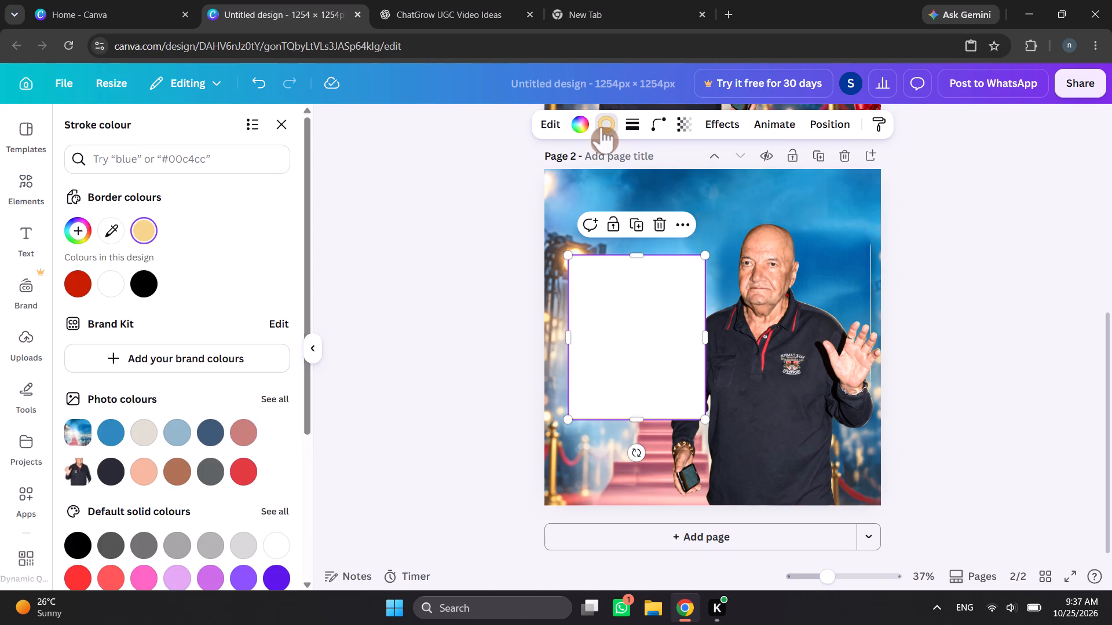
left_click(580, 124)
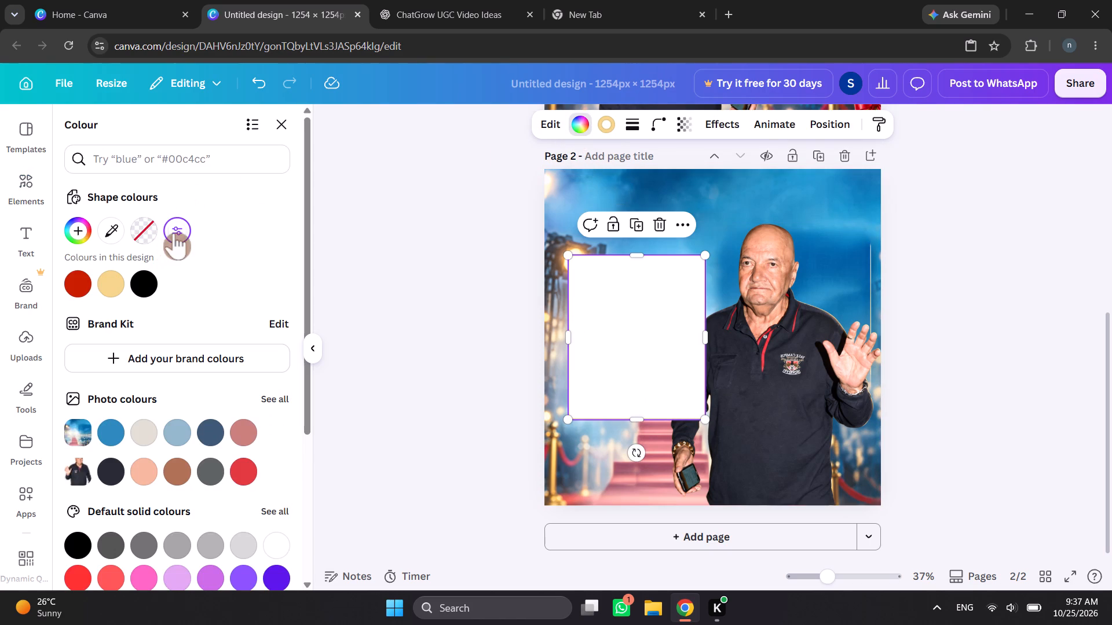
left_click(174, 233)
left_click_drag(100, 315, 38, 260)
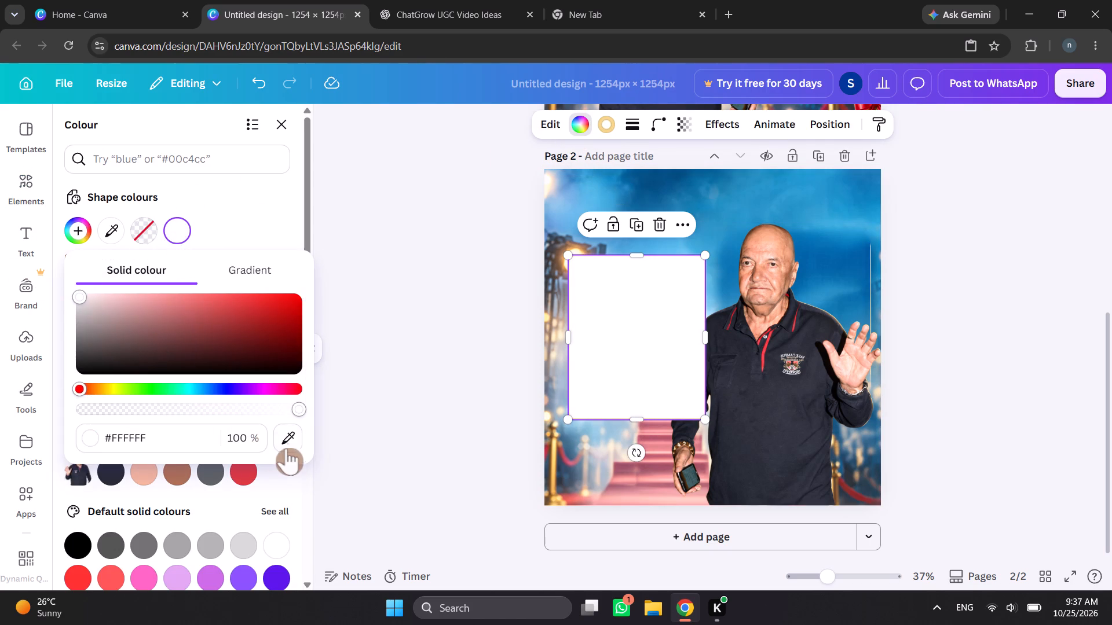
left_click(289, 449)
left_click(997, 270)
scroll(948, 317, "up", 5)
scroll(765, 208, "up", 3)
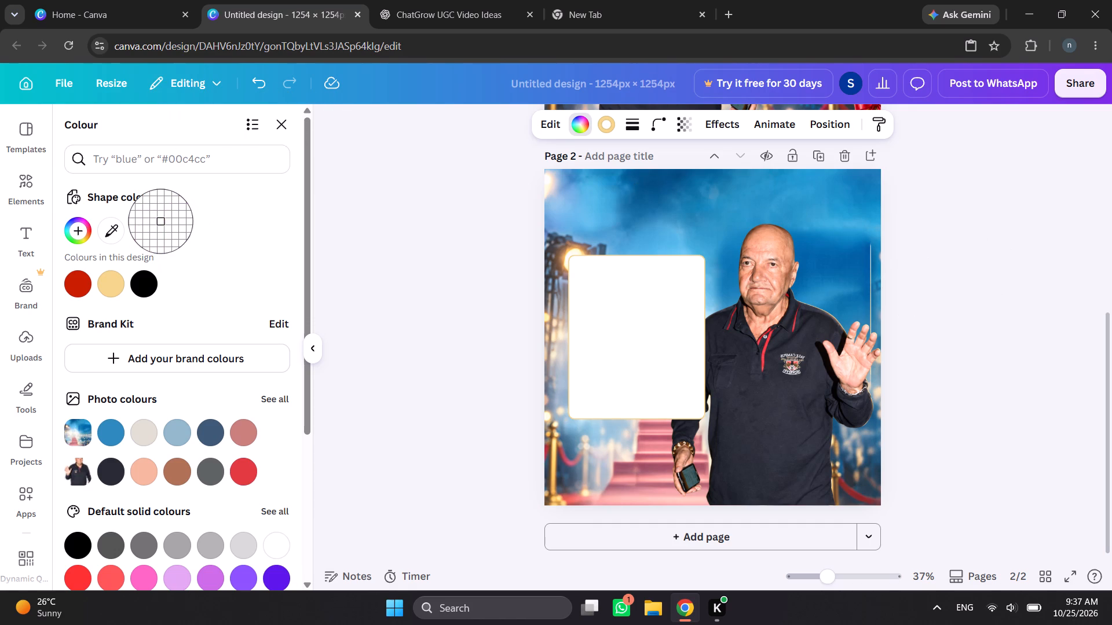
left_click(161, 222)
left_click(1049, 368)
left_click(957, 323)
Crop page 2's background image from its bottom edge up to the card's top, keeping only the upper blue strip.
scroll(945, 339, "up", 4)
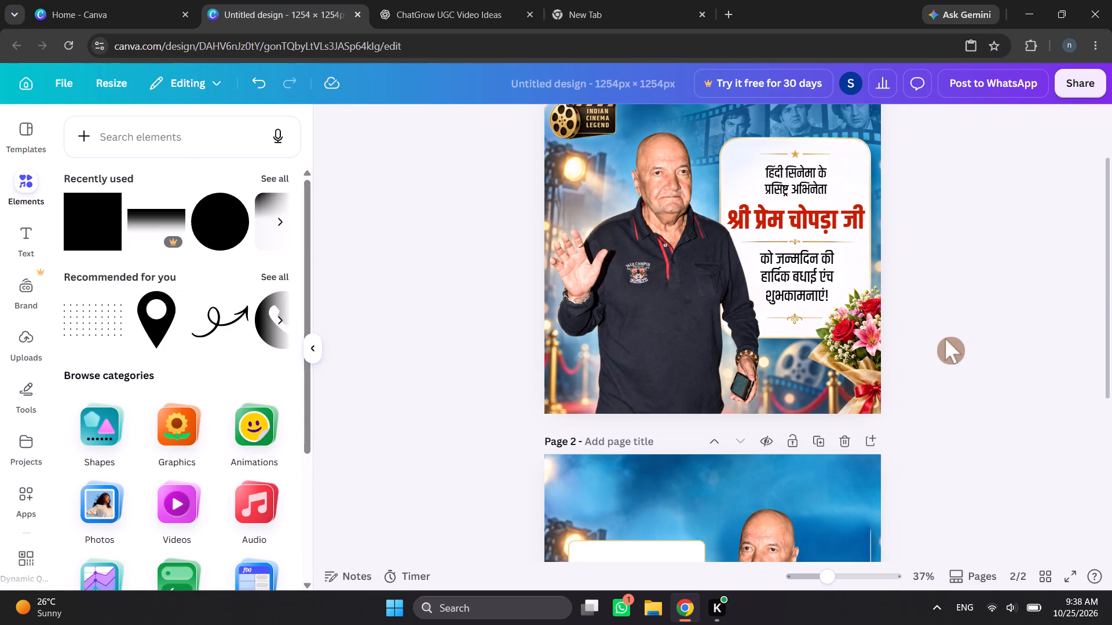
scroll(945, 339, "down", 1)
scroll(945, 339, "up", 1)
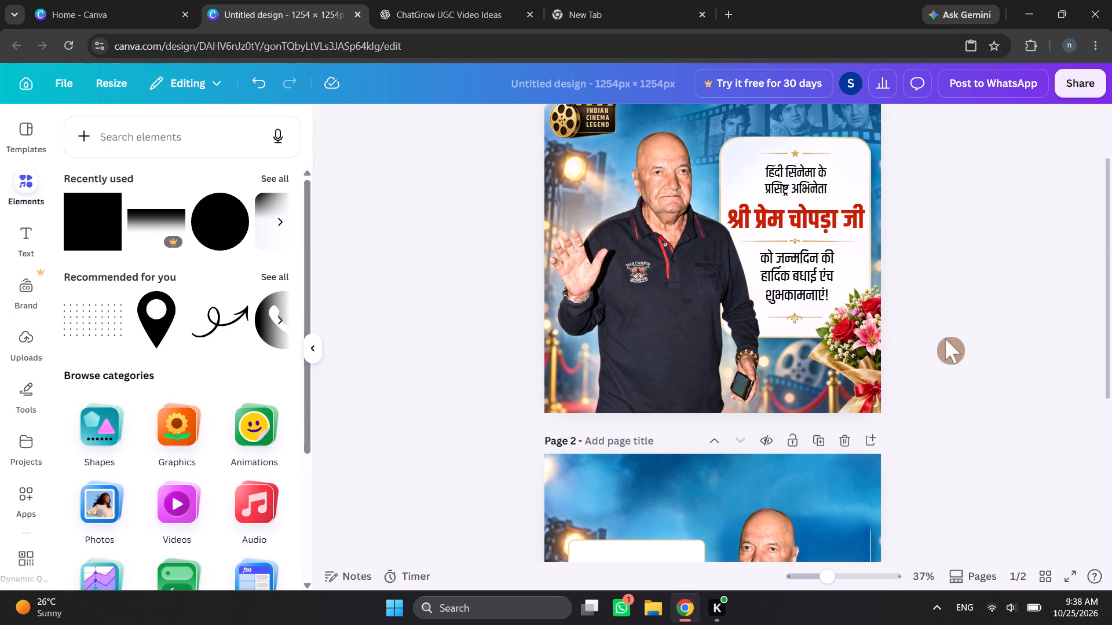
scroll(945, 339, "down", 4)
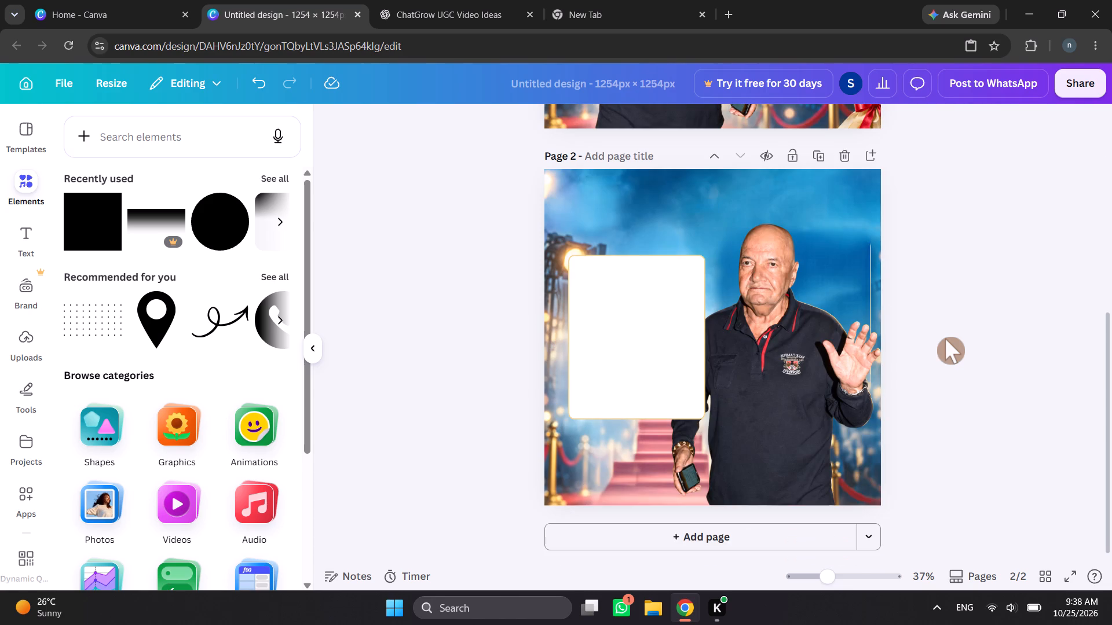
left_click(642, 192)
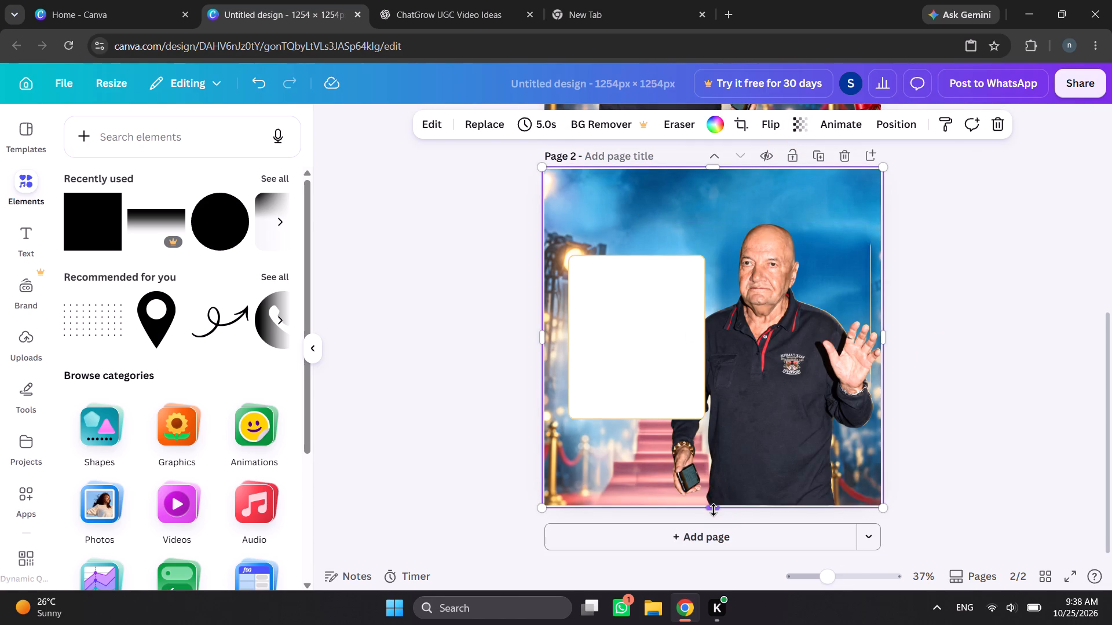
left_click_drag(714, 510, 751, 256)
left_click(1093, 273)
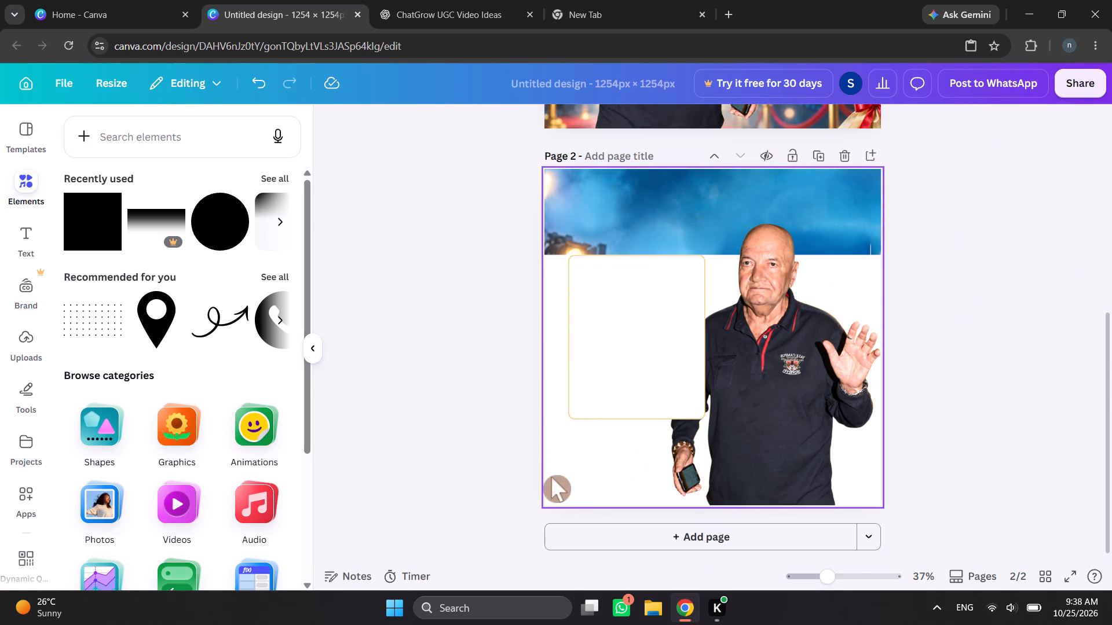
Apply the default grey-to-white linear gradient (#a6a6a6 to #ffffff) as page 2's background colour.
left_click(565, 477)
left_click(697, 122)
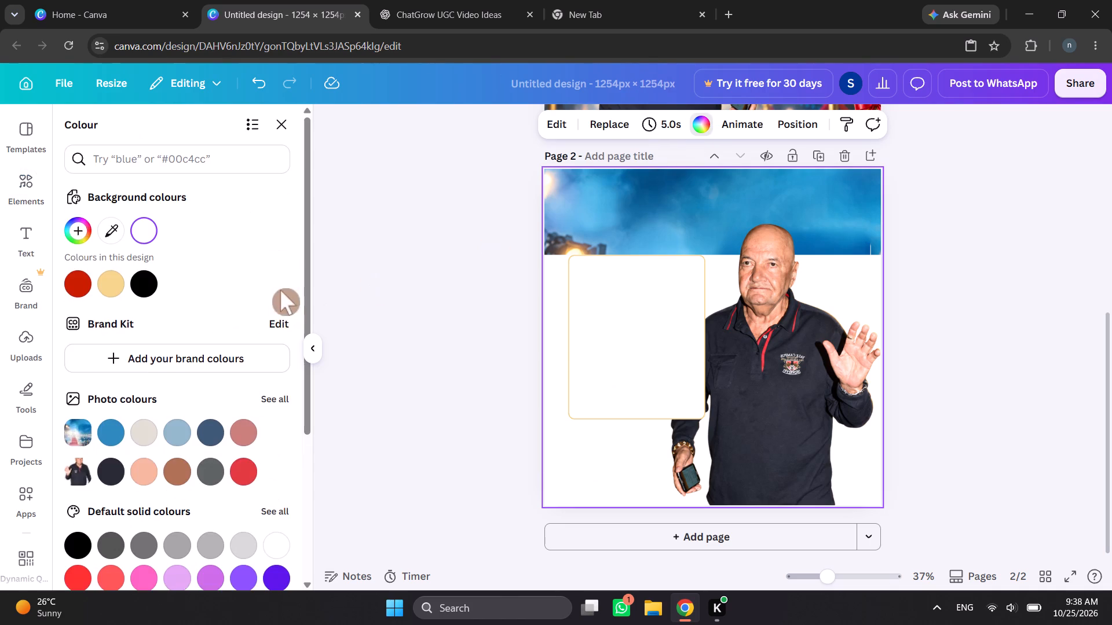
scroll(280, 290, "down", 6)
left_click(153, 505)
scroll(262, 515, "up", 9)
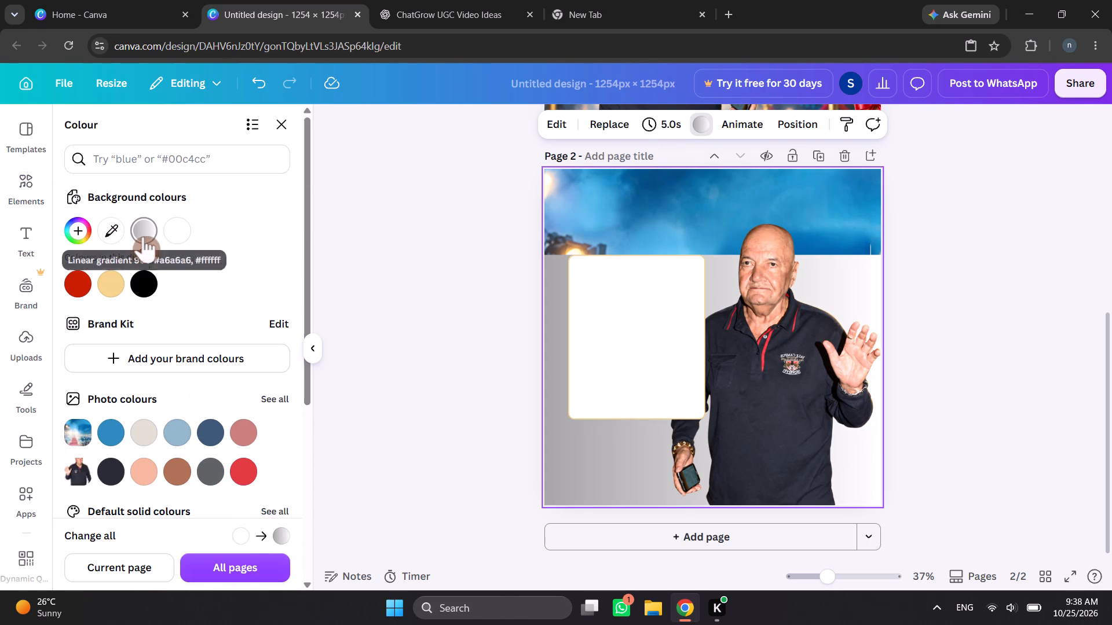
Replace the page background gradient's grey stop with a blue sampled from the upper image strip.
left_click(145, 234)
left_click(145, 230)
left_click(92, 336)
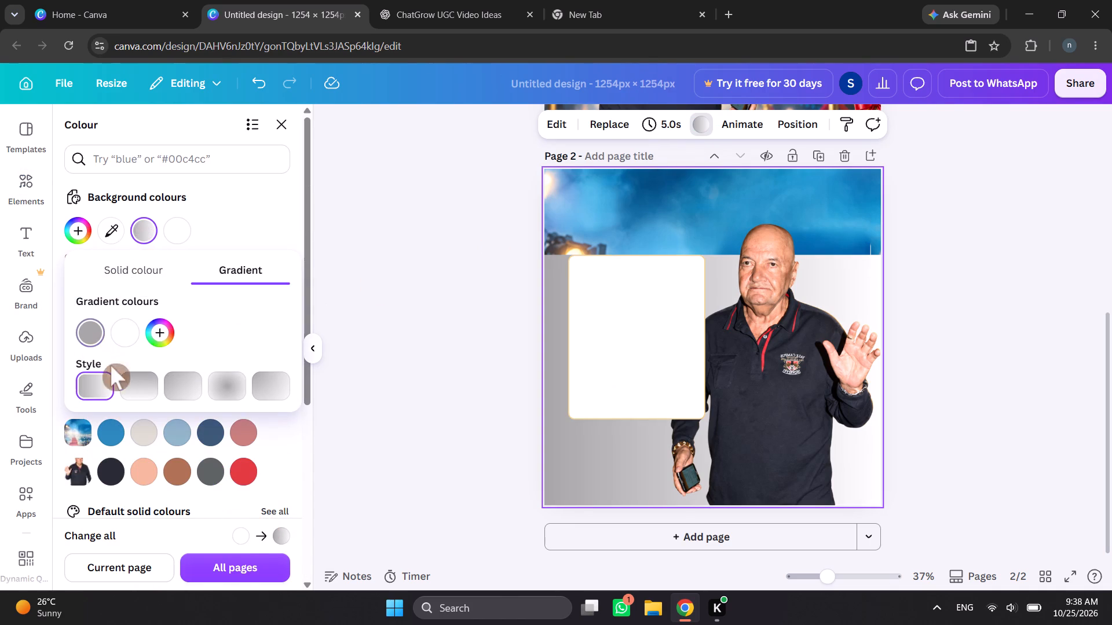
left_click(283, 520)
left_click(570, 198)
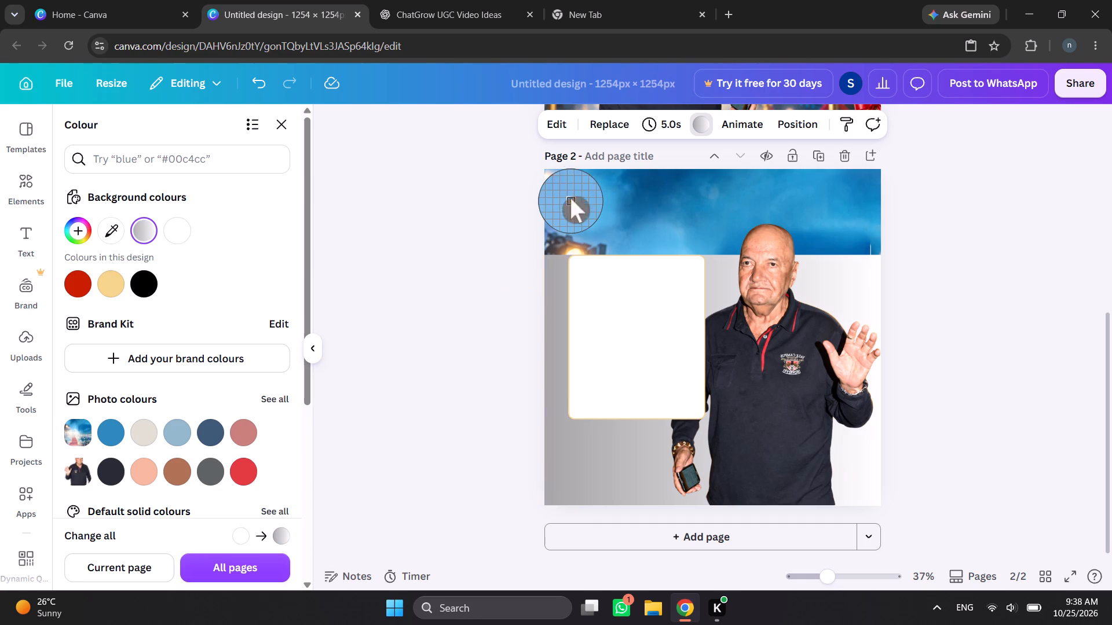
Replace the page background gradient's white stop with a darker blue sampled from the upper image strip.
left_click(128, 327)
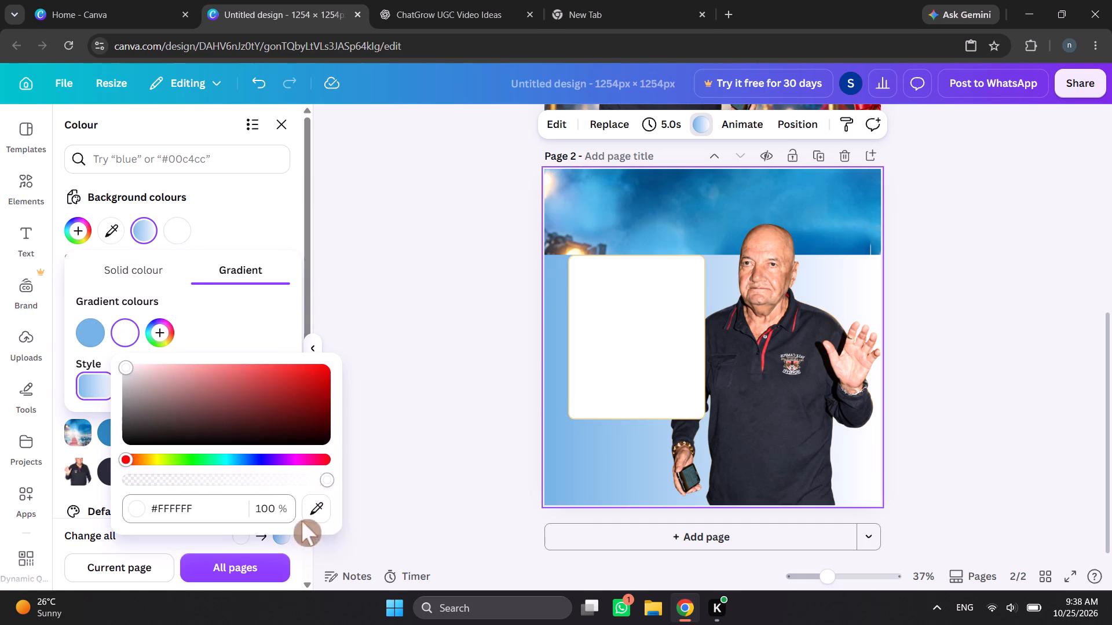
left_click(317, 499)
left_click(667, 181)
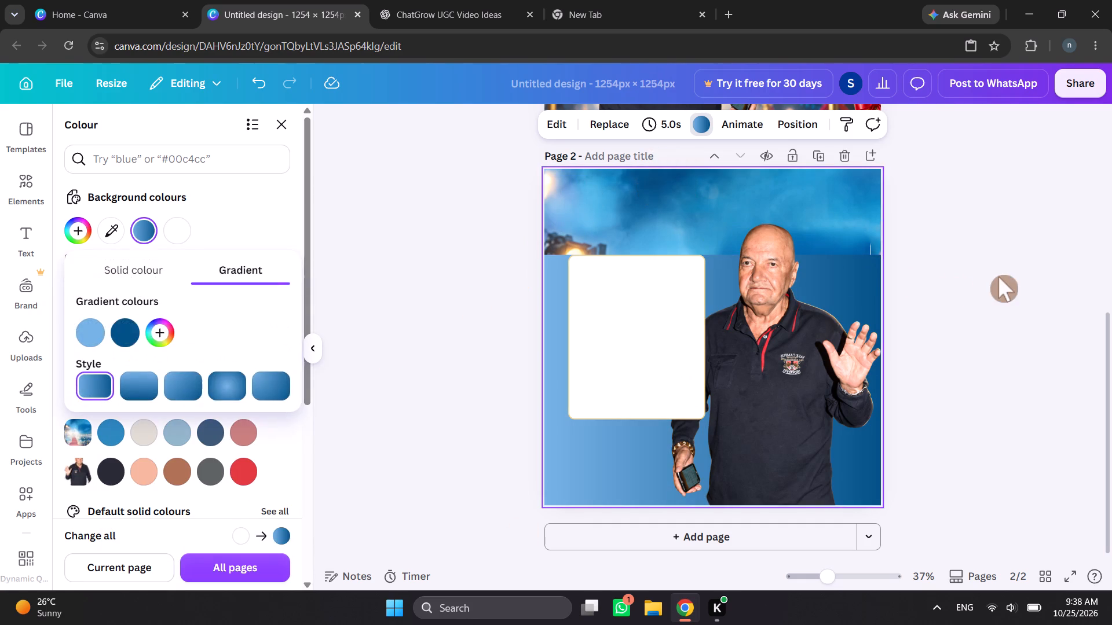
left_click(998, 277)
left_click(458, 323)
left_click(1111, 338)
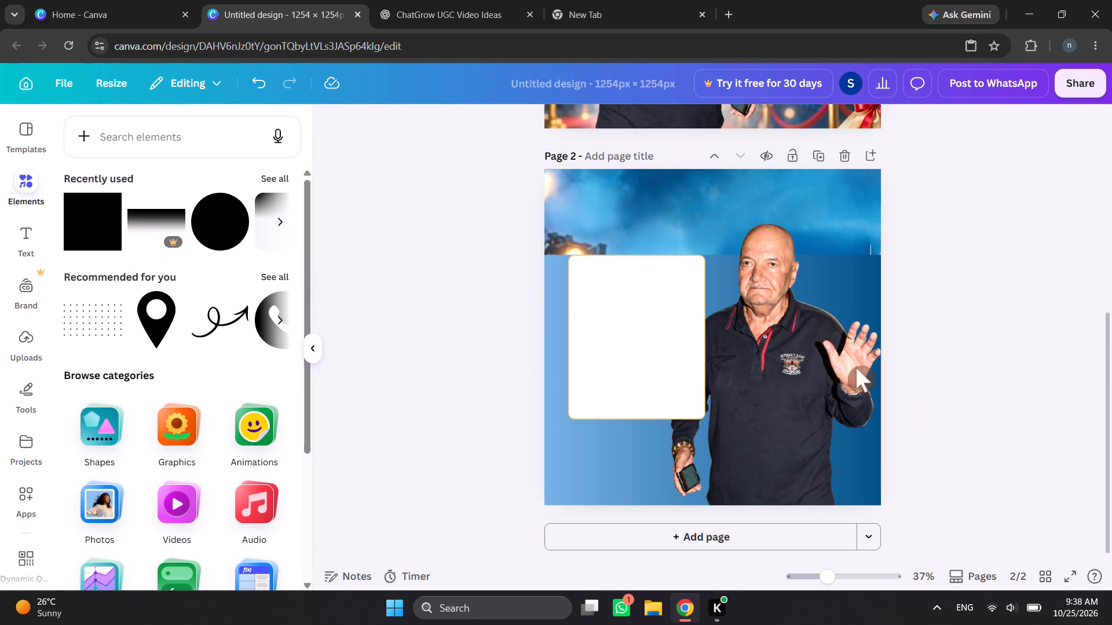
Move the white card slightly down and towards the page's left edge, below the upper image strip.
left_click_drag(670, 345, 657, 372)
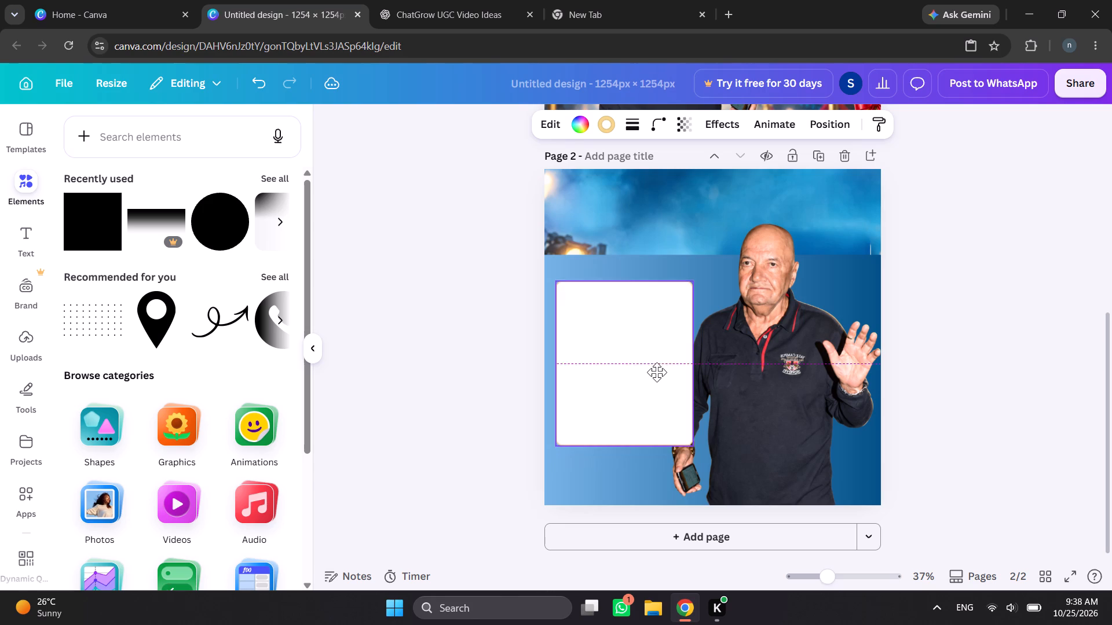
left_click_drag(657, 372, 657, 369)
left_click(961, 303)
Crop the upper blue image strip from its bottom edge up to page 2's top edge to clear it from the gradient.
left_click(741, 200)
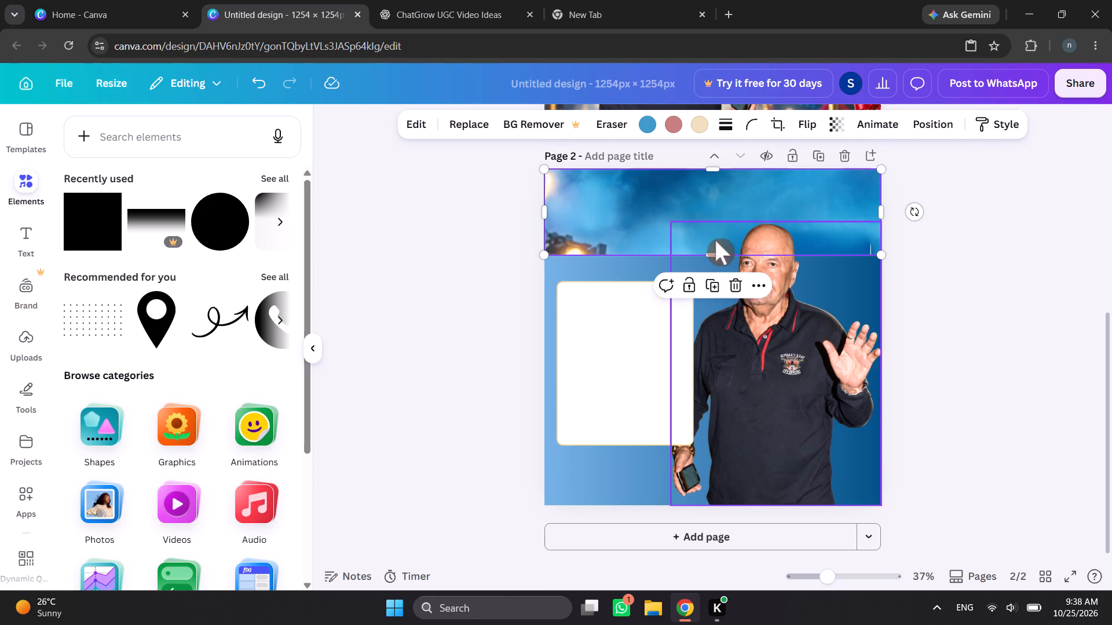
left_click_drag(715, 254, 732, 171)
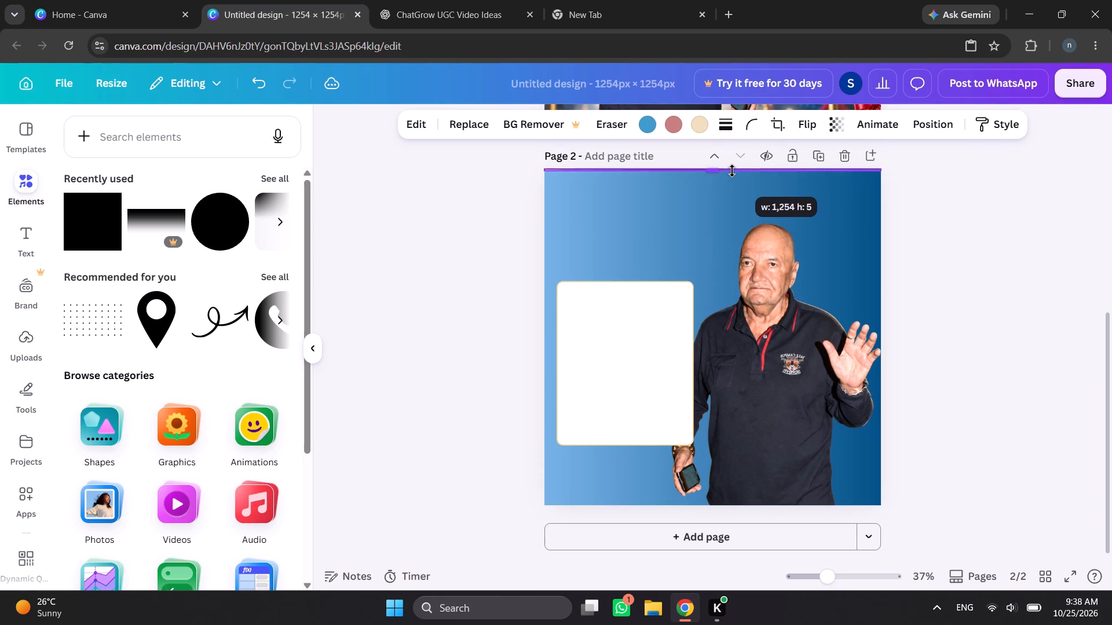
left_click_drag(732, 171, 732, 176)
left_click(730, 213)
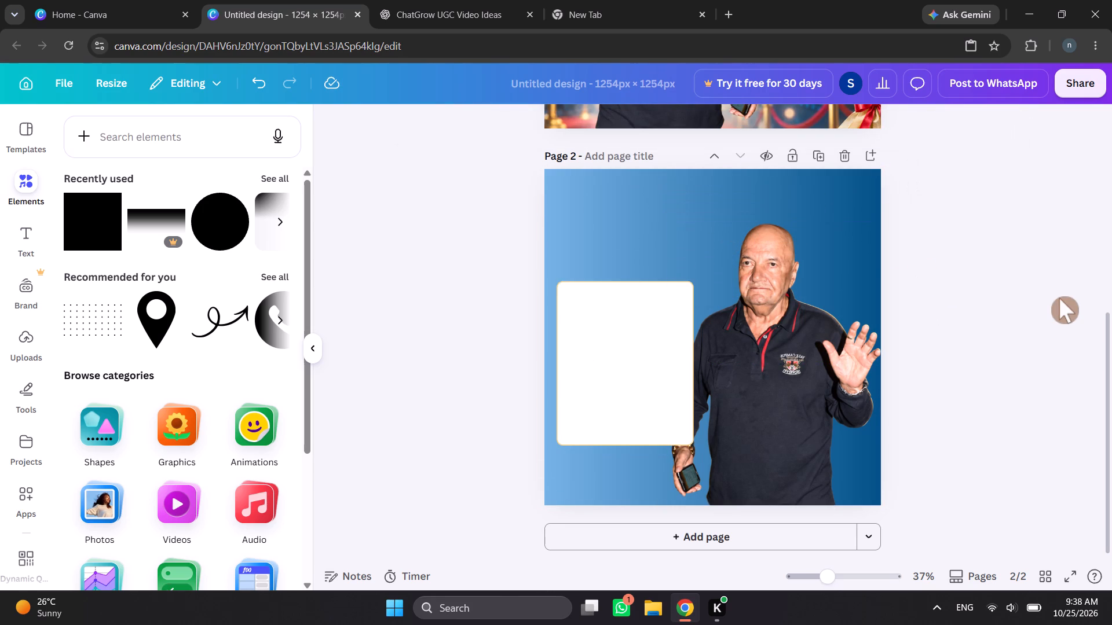
left_click(1059, 298)
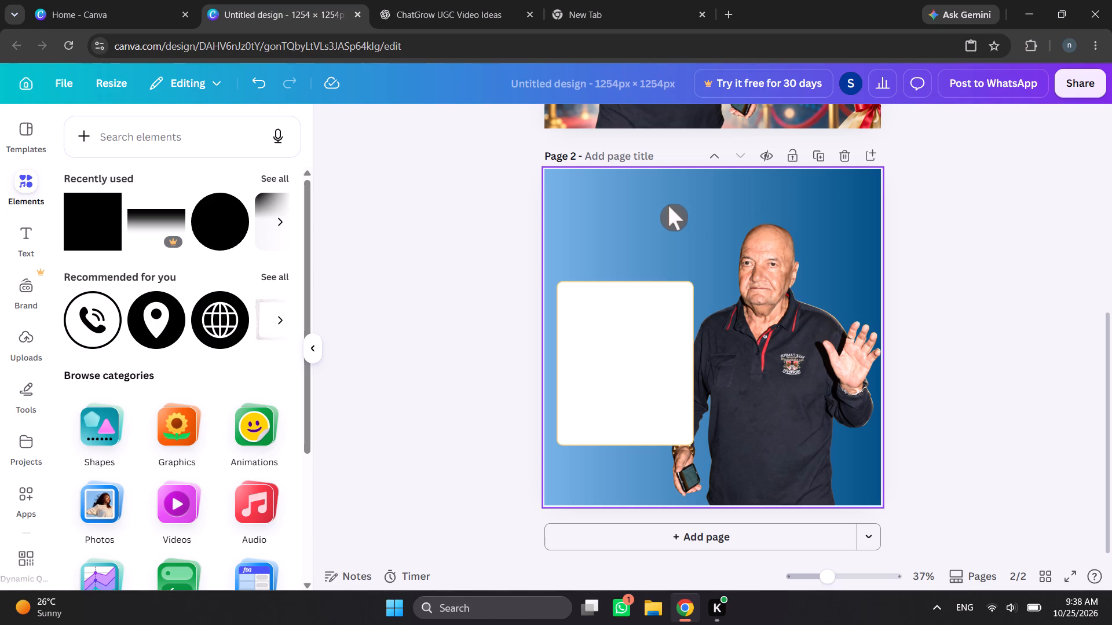
left_click(462, 240)
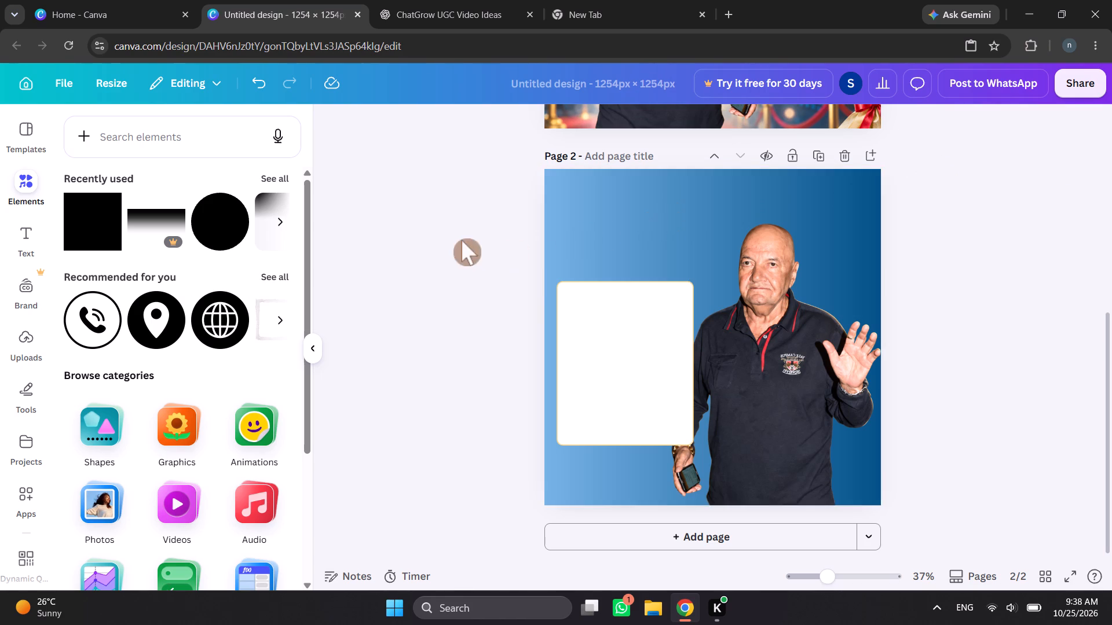
Move the white card up beside the man so its top is about level with the top of his head.
left_click(584, 330)
left_click_drag(608, 350, 618, 299)
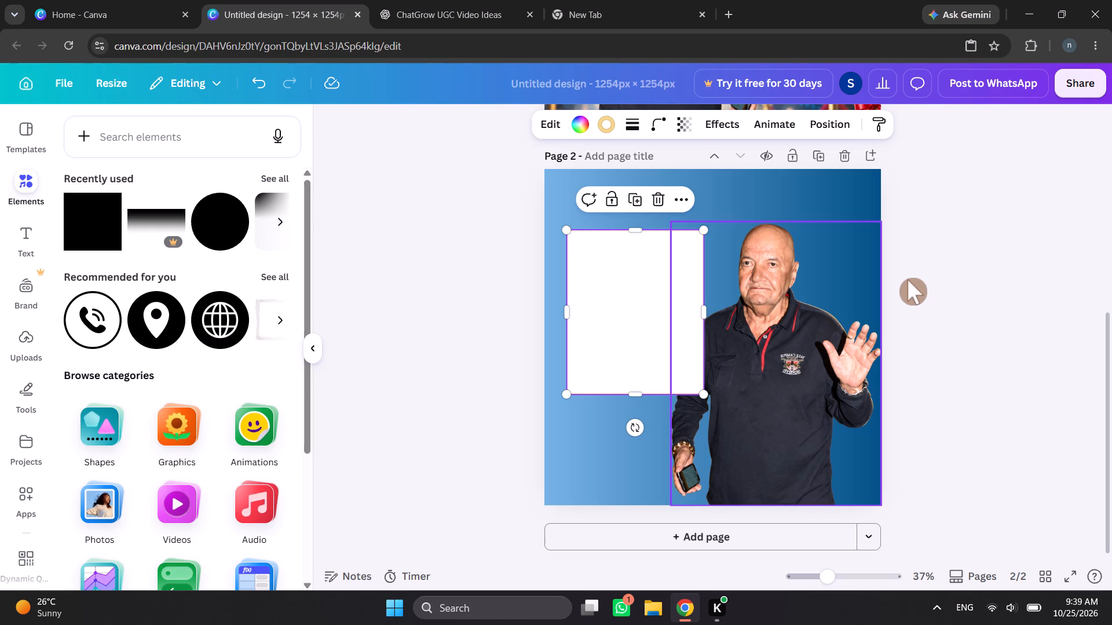
left_click(1003, 300)
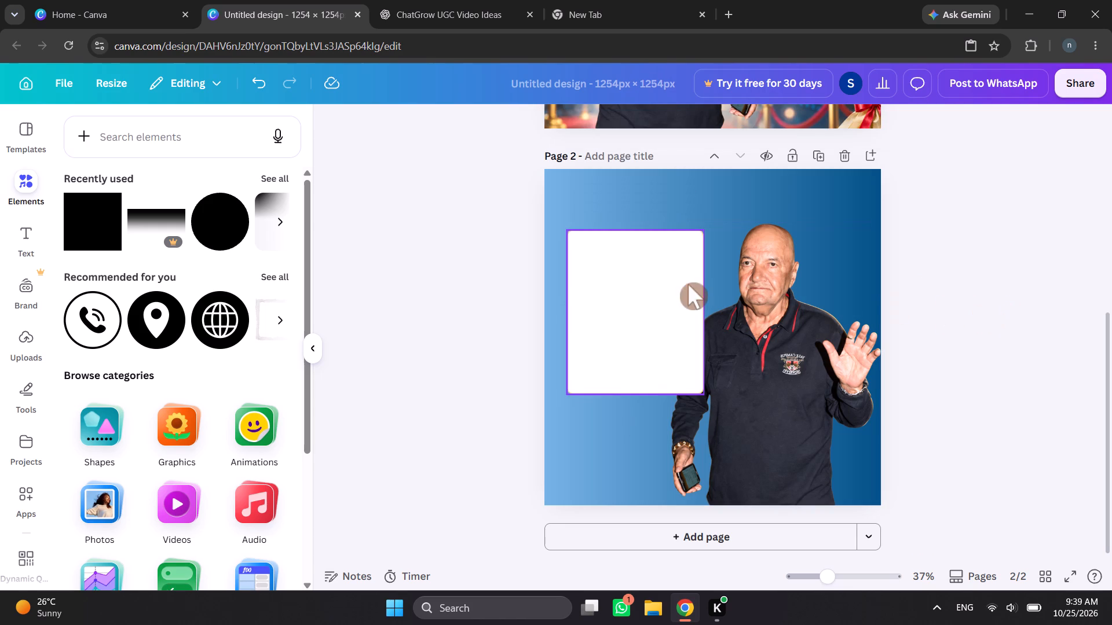
Apply the Drop shadow effect to the white card.
left_click(667, 249)
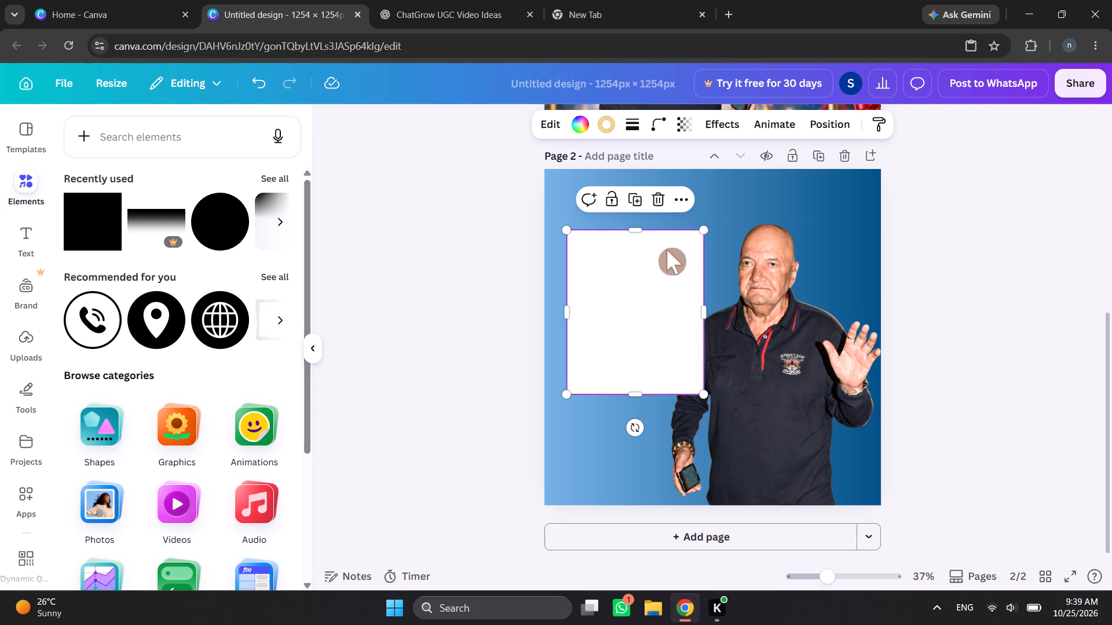
left_click(730, 124)
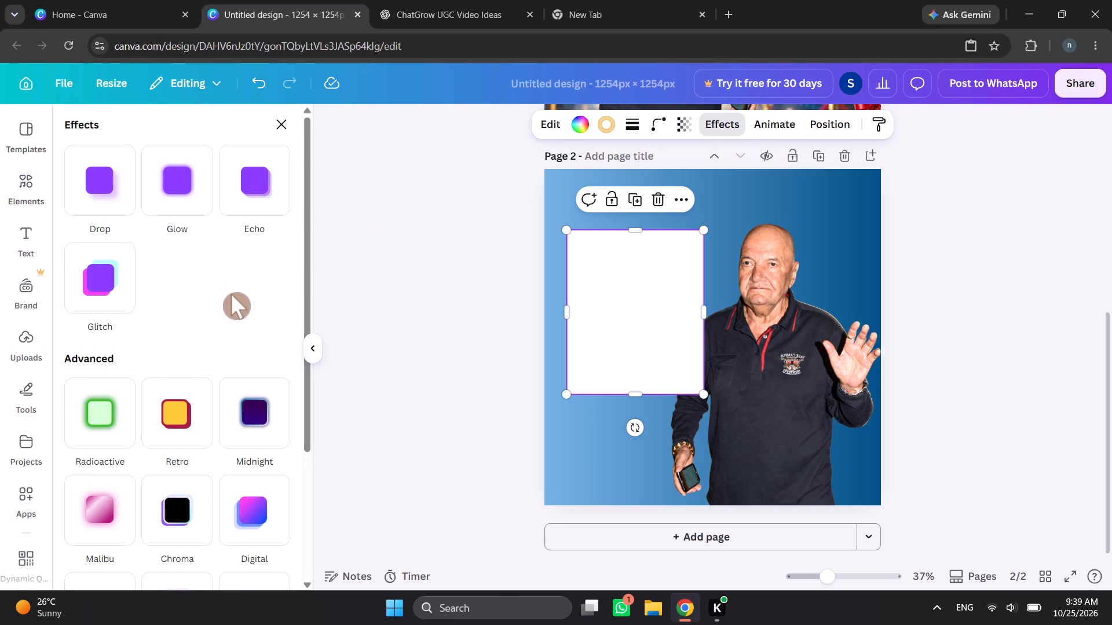
left_click(106, 178)
left_click(425, 293)
left_click(440, 289)
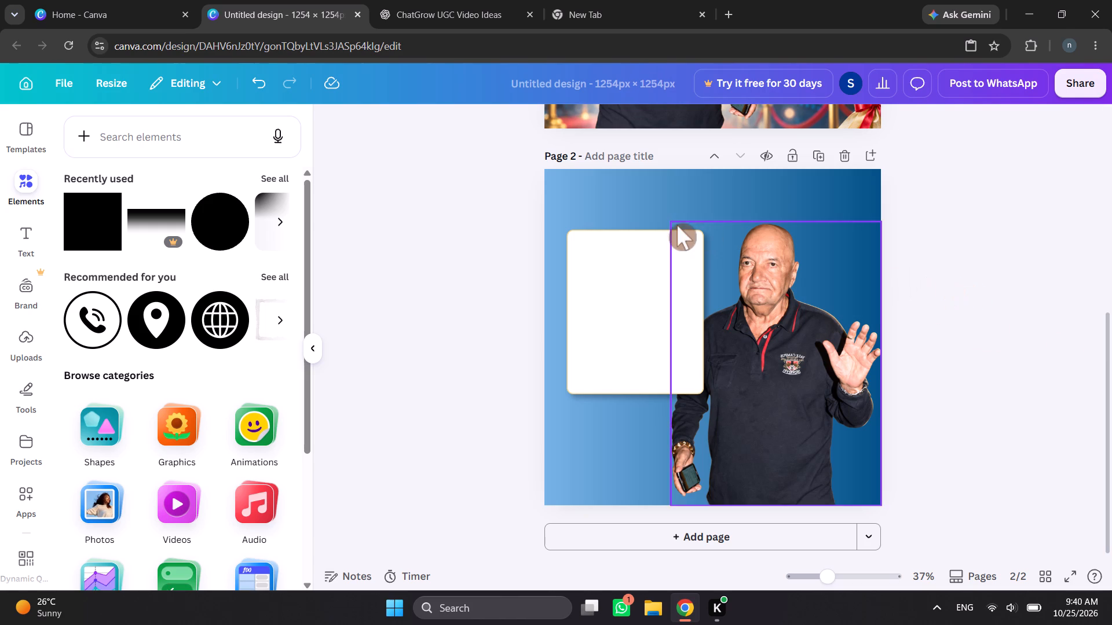
Select page 2's gradient background.
left_click(649, 199)
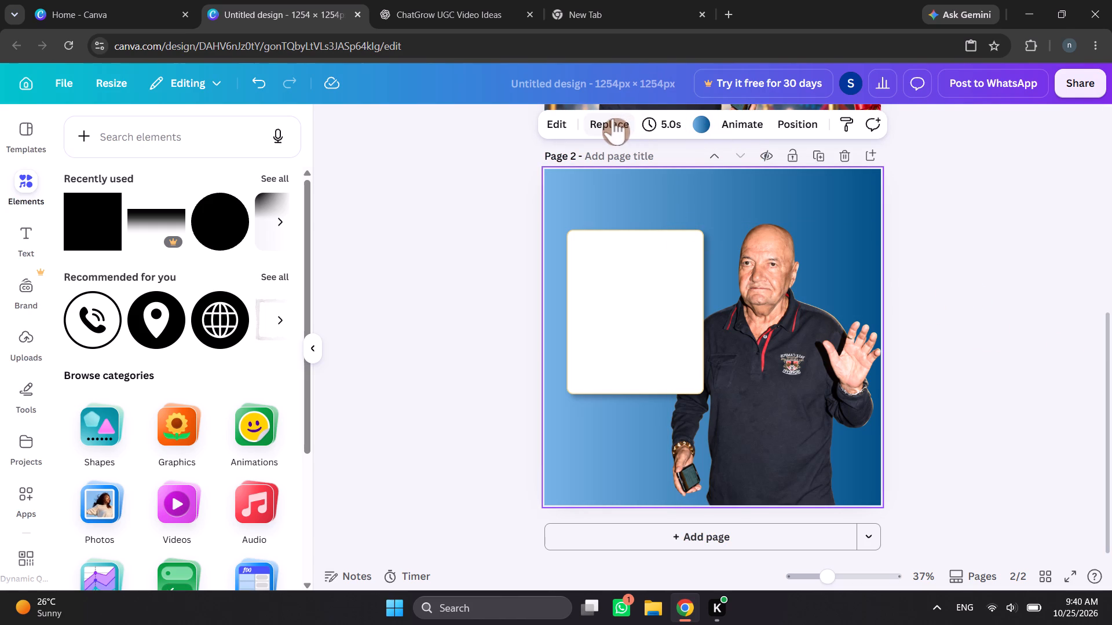
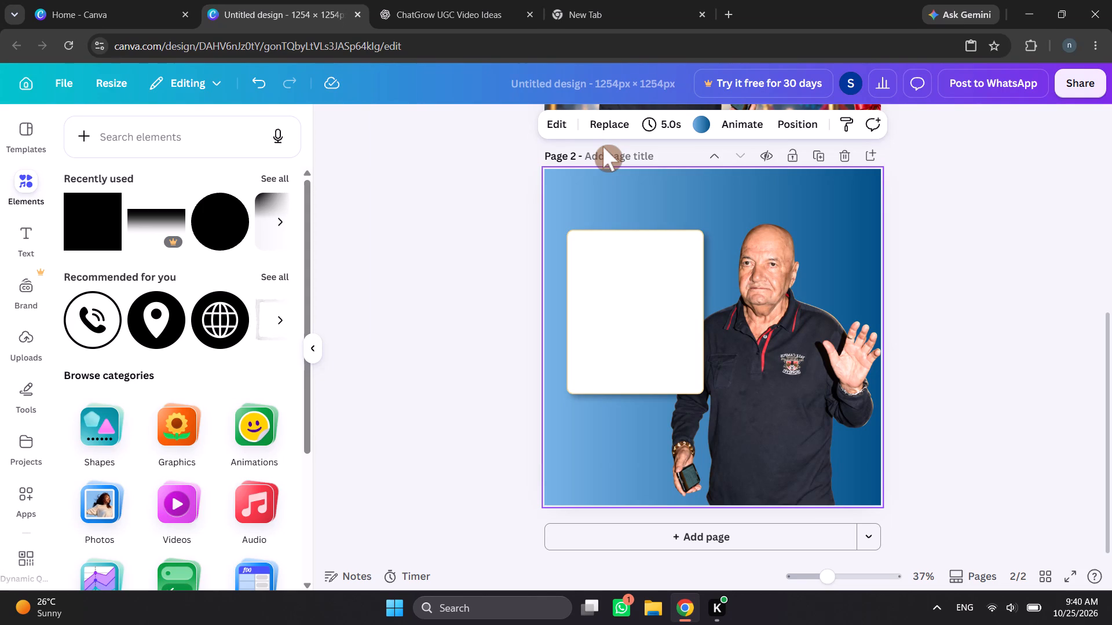
Copy the flower bouquet from page 1 and paste it onto page 2.
left_click(1058, 312)
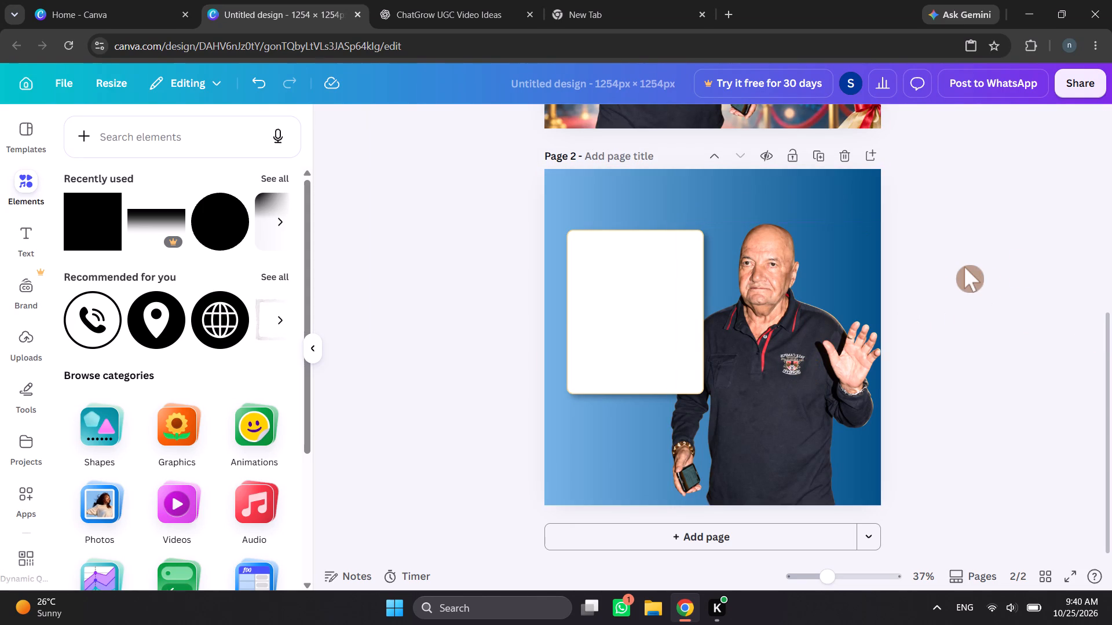
scroll(982, 274, "up", 2)
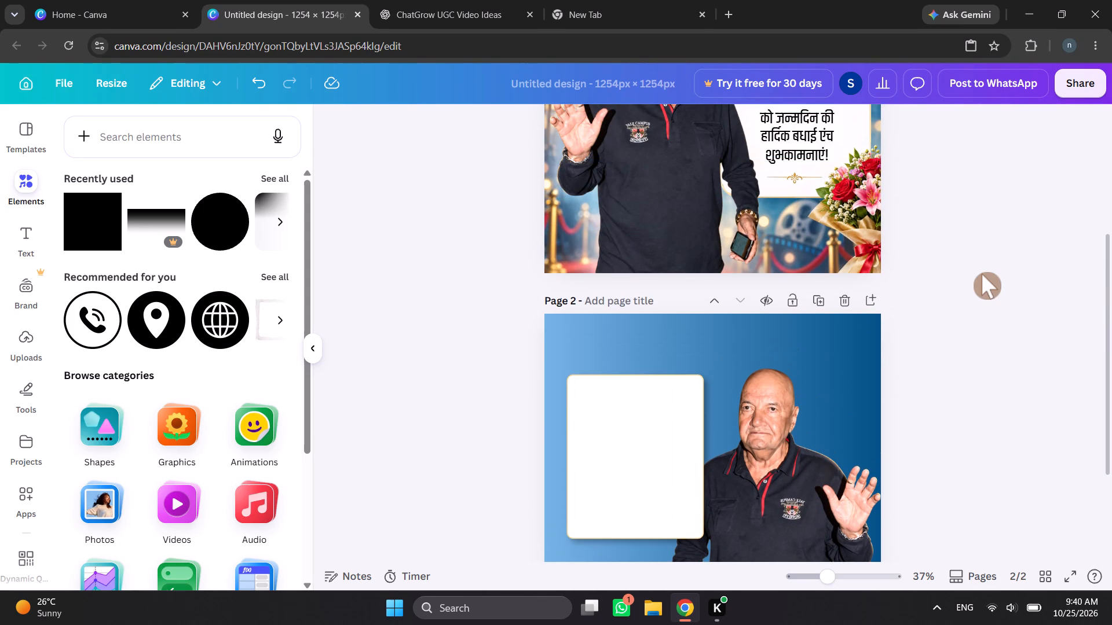
left_click(860, 226)
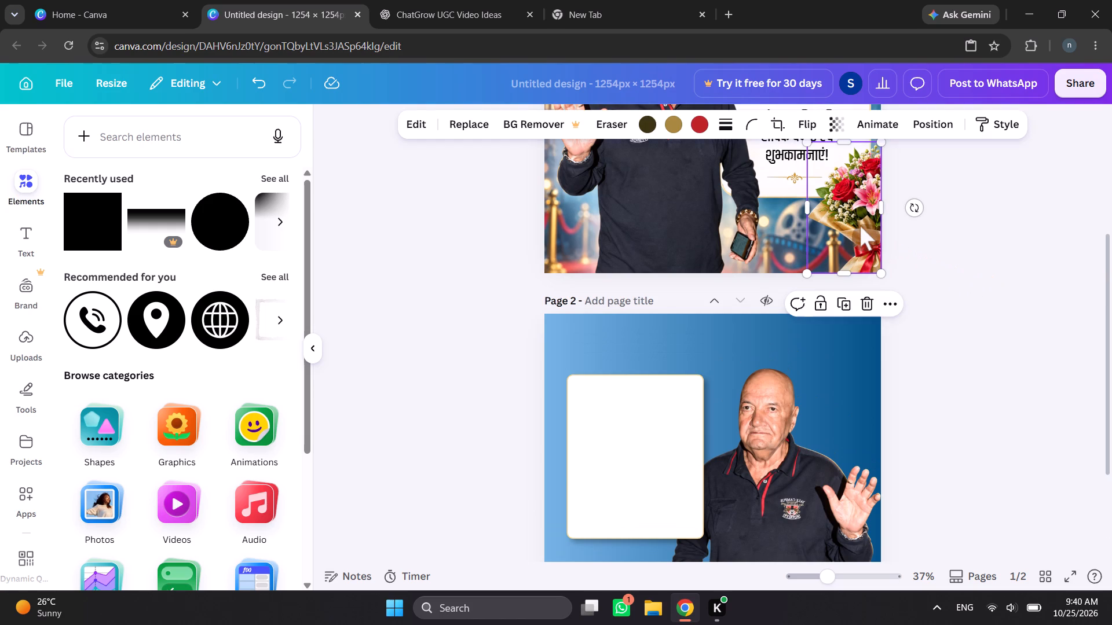
right_click(853, 205)
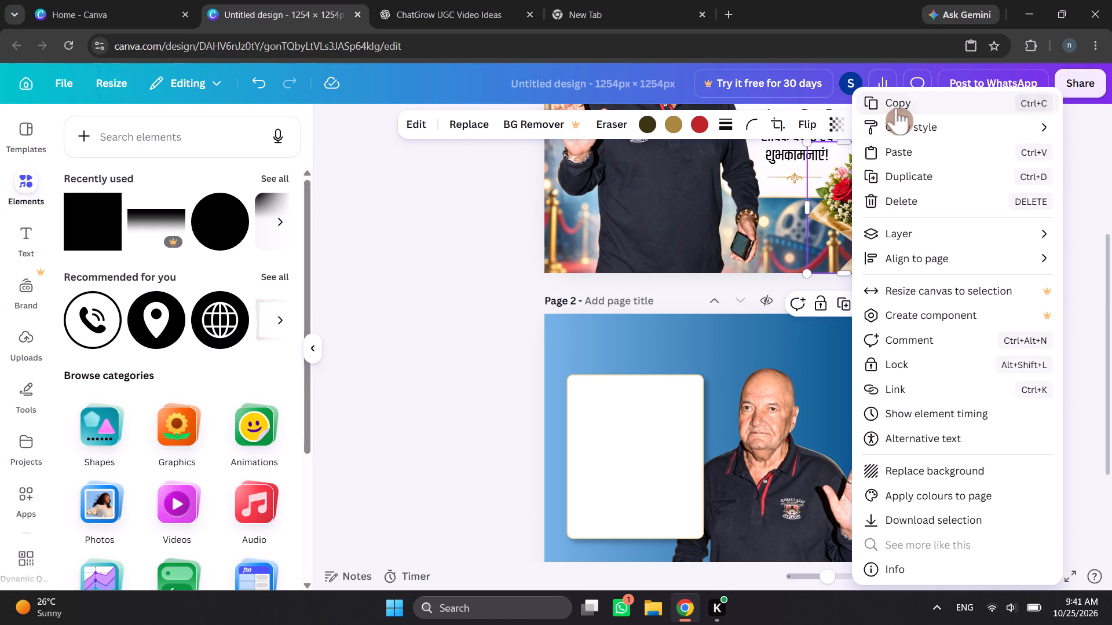
left_click(896, 108)
left_click(934, 265)
scroll(947, 336, "down", 4)
right_click(798, 420)
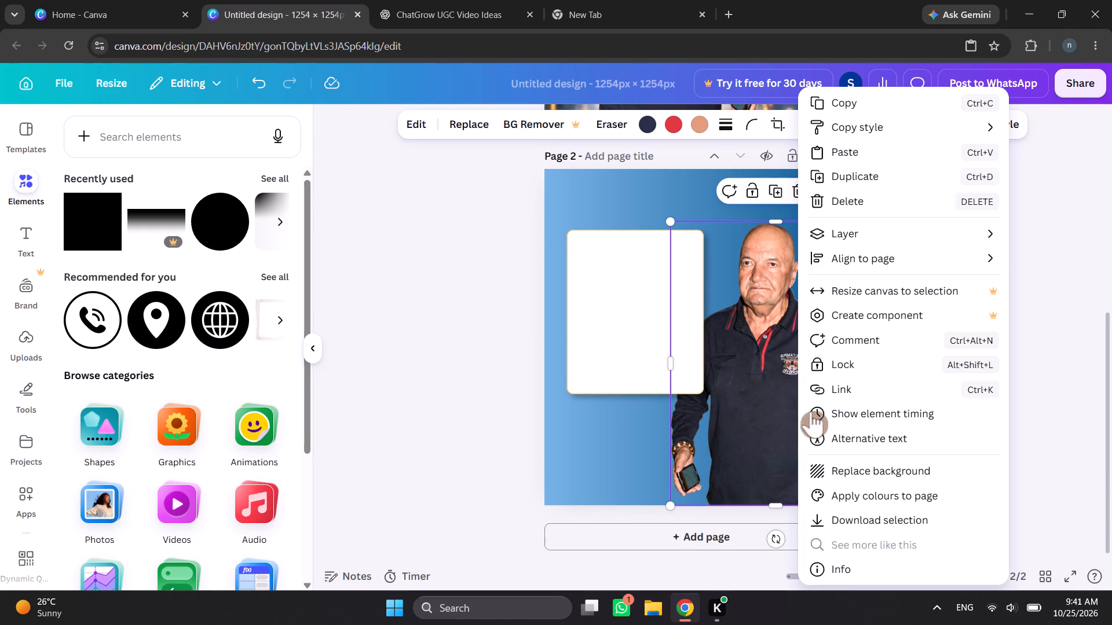
left_click(860, 150)
left_click(980, 287)
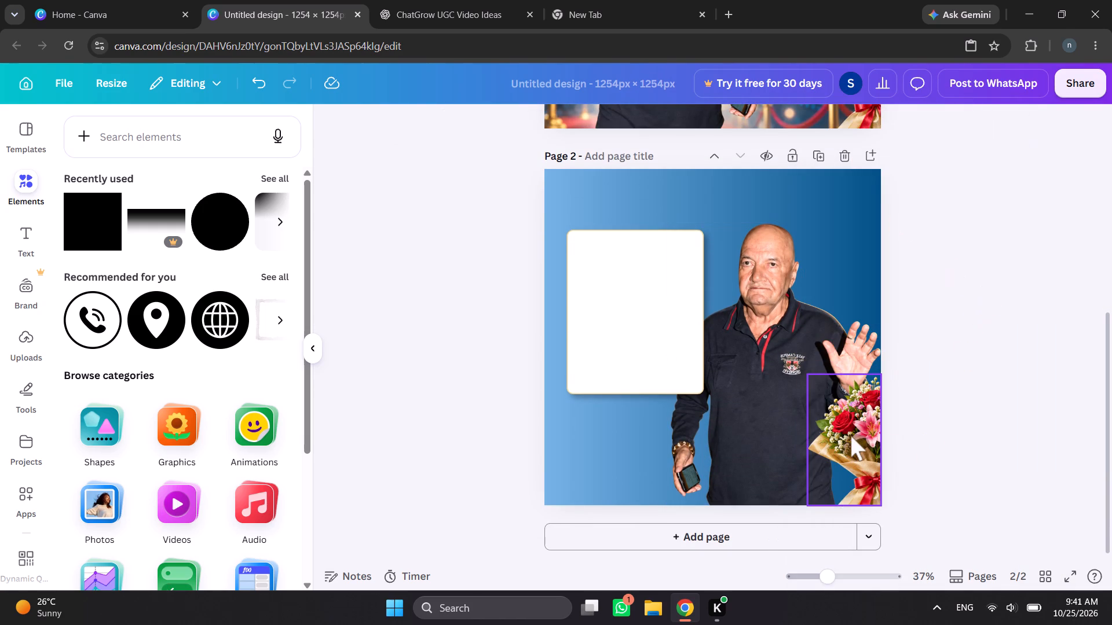
Flip page 2's bouquet horizontally.
left_click(851, 436)
left_click(768, 121)
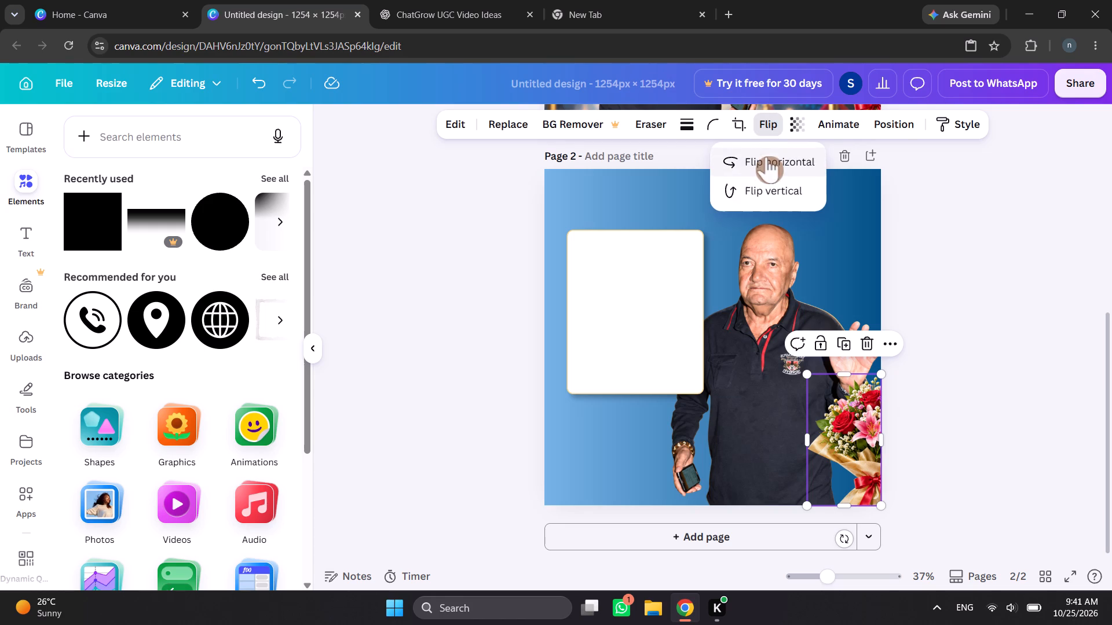
left_click(766, 156)
left_click(942, 282)
Move the flipped bouquet into page 2's bottom-left corner, flush with the page's left edge.
left_click_drag(844, 453, 645, 447)
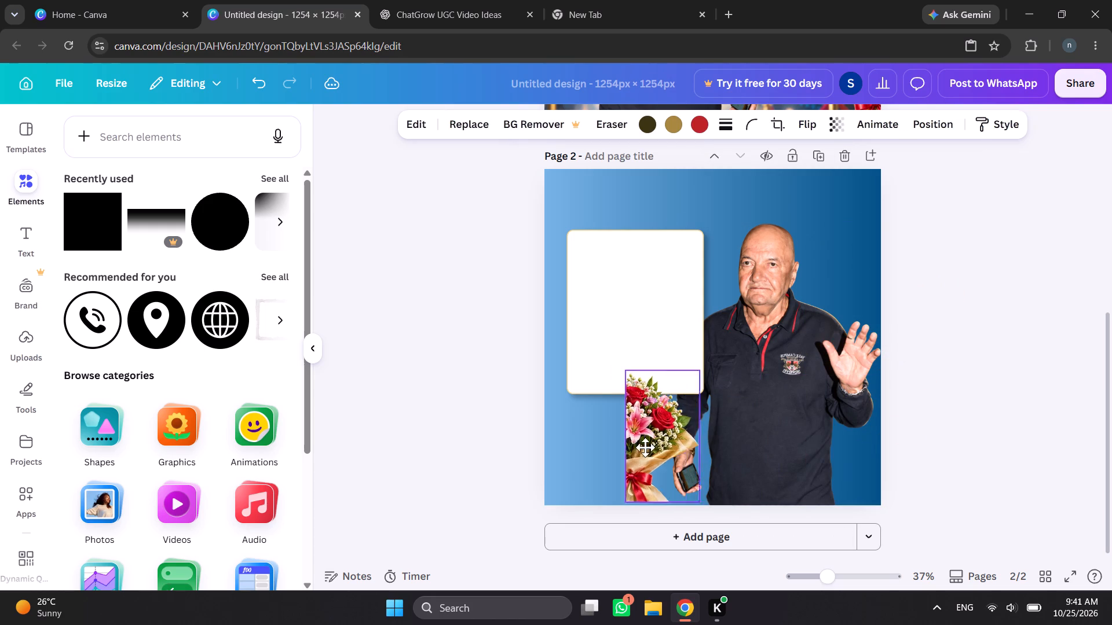
left_click_drag(645, 447, 582, 447)
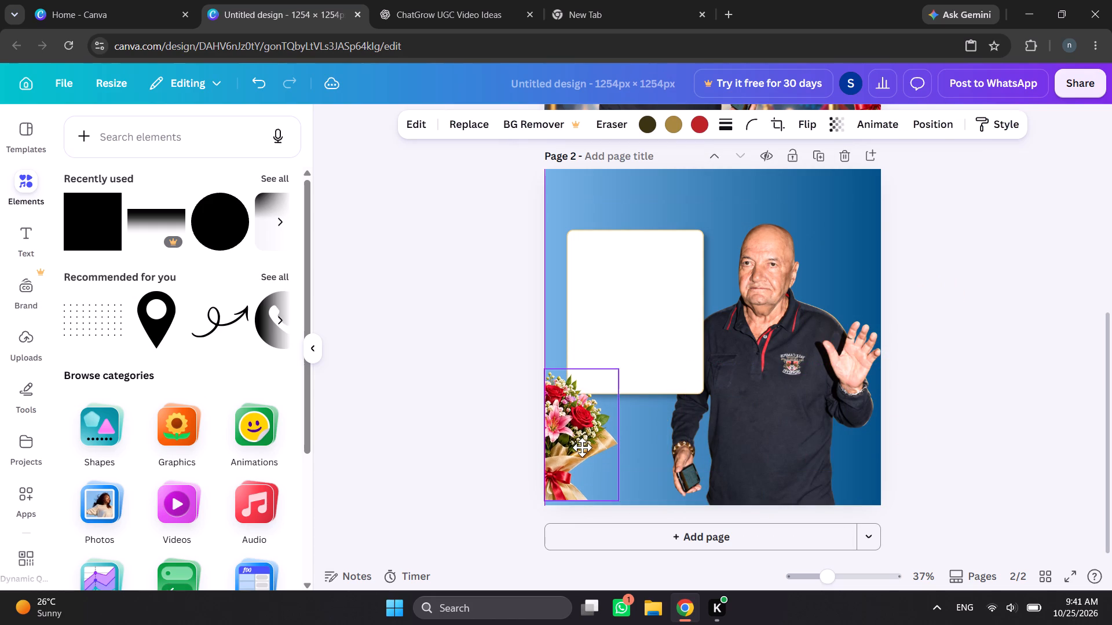
left_click_drag(582, 447, 583, 448)
left_click(485, 429)
scroll(1029, 390, "up", 2)
scroll(1029, 390, "down", 1)
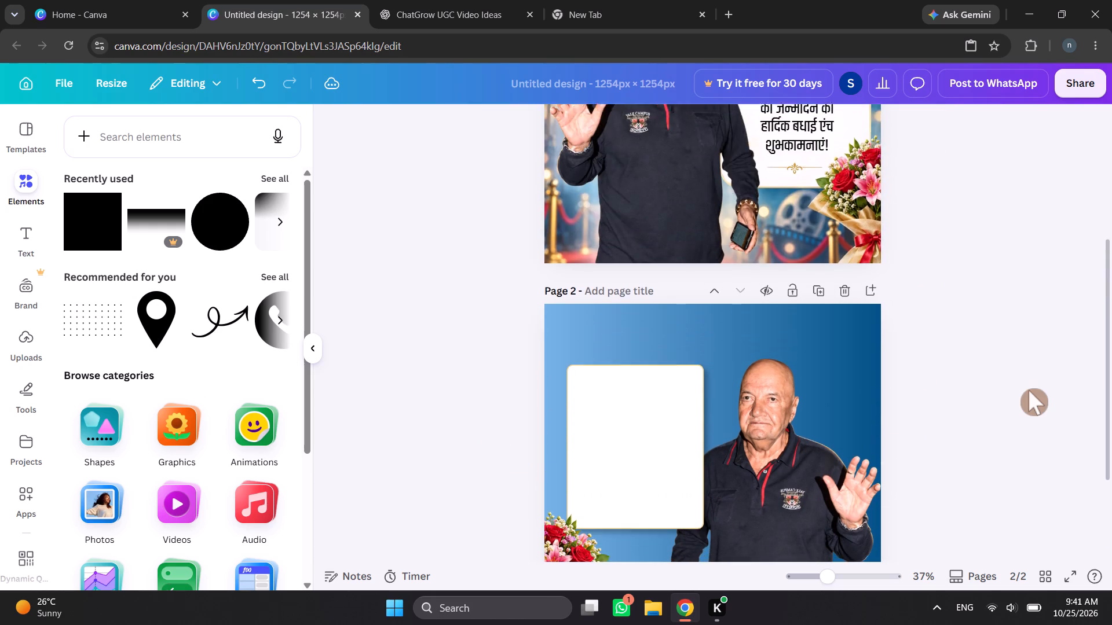
scroll(1029, 390, "down", 1)
left_click(987, 321)
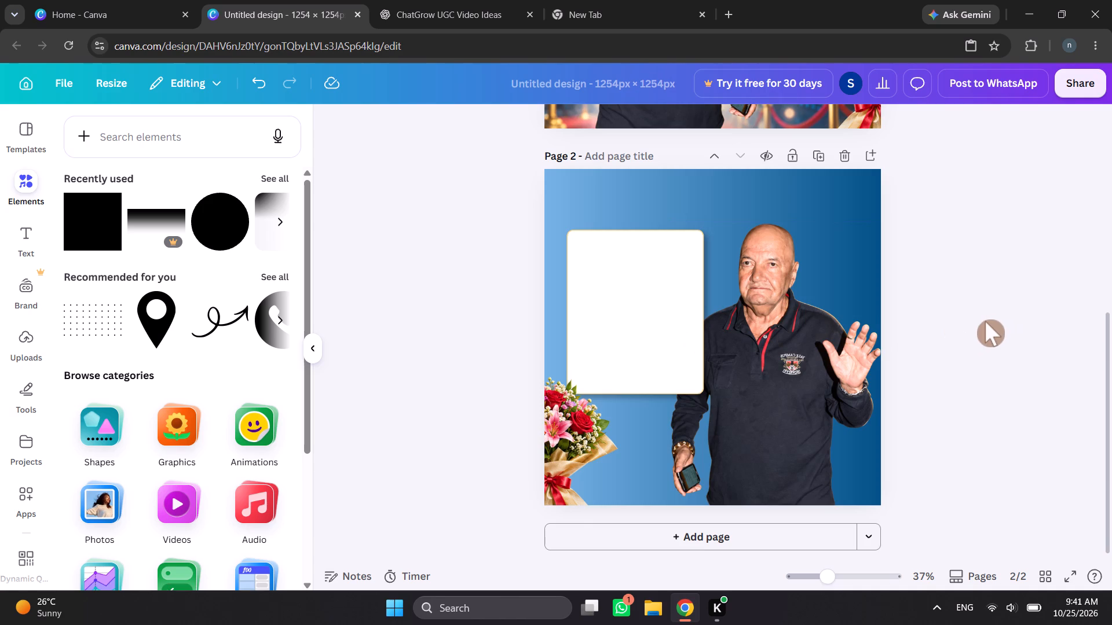
Copy the clapperboard badge together with its "INDIAN CINEMA LEGEND" text from page 1 and paste both onto page 2.
scroll(975, 341, "up", 7)
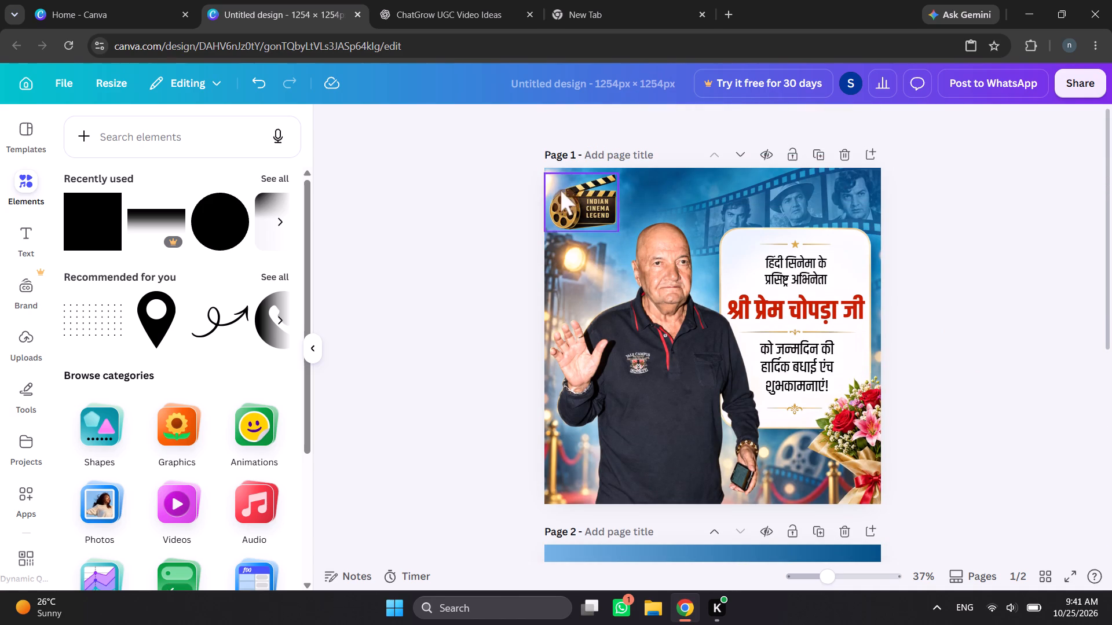
left_click_drag(493, 187, 592, 215)
right_click(589, 204)
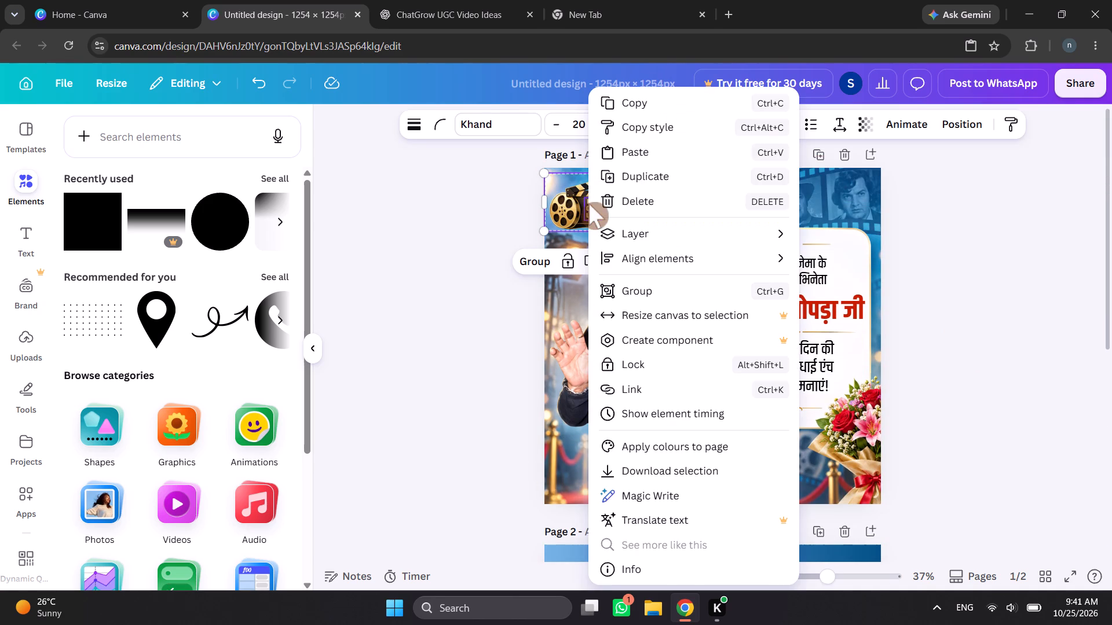
left_click(642, 108)
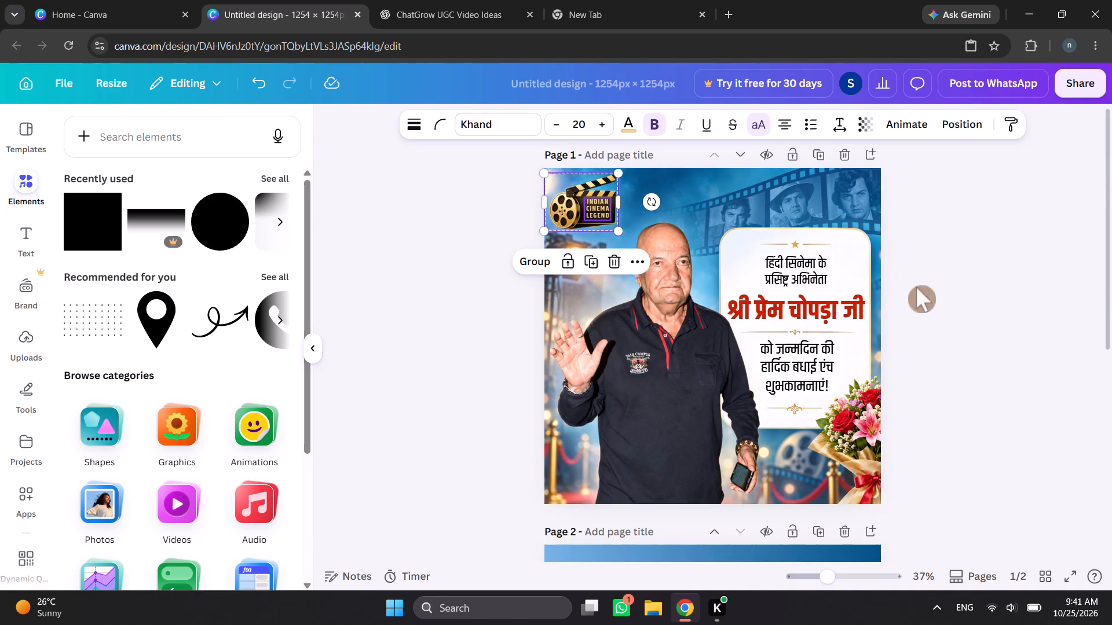
left_click(971, 300)
scroll(975, 303, "down", 3)
right_click(613, 352)
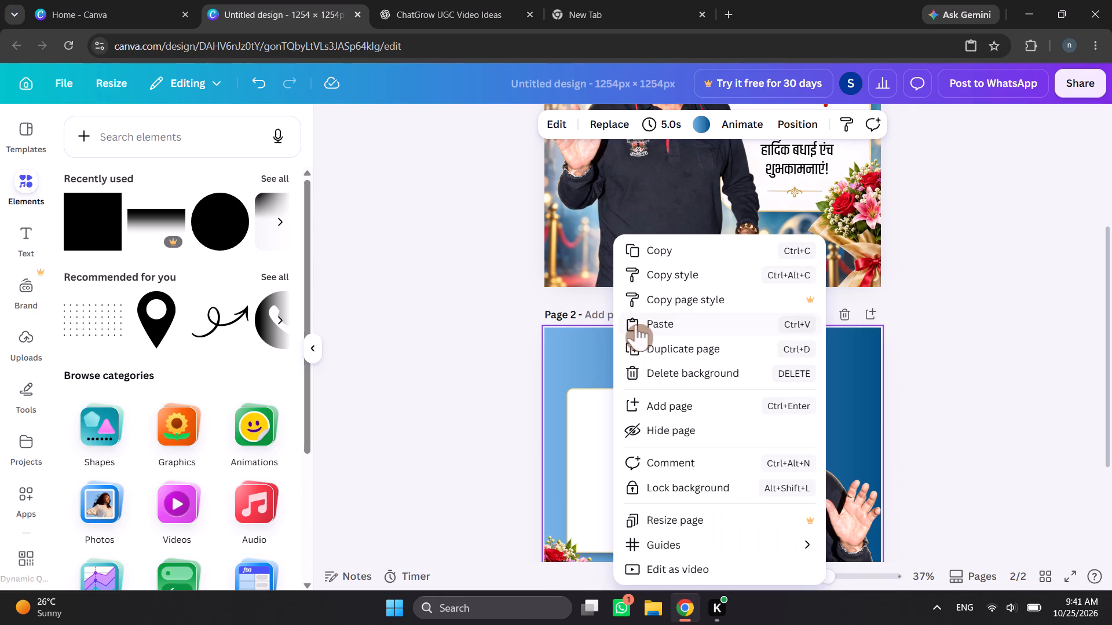
left_click(636, 324)
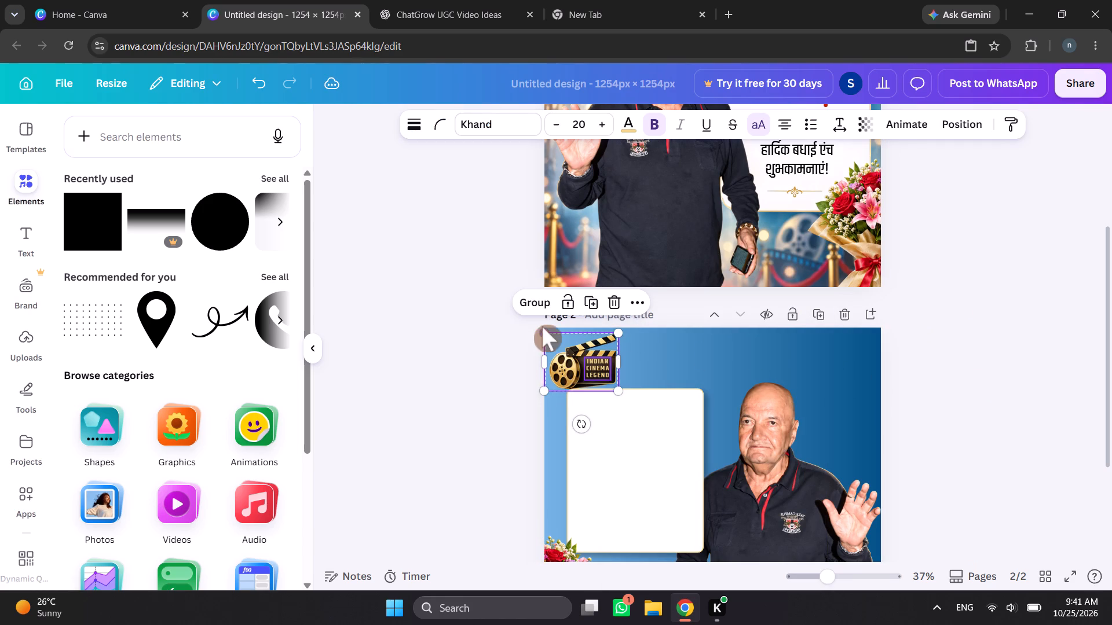
Shrink the pasted badge and its text to a text size of about 18.4 and nudge them slightly down and left.
left_click_drag(544, 332, 549, 337)
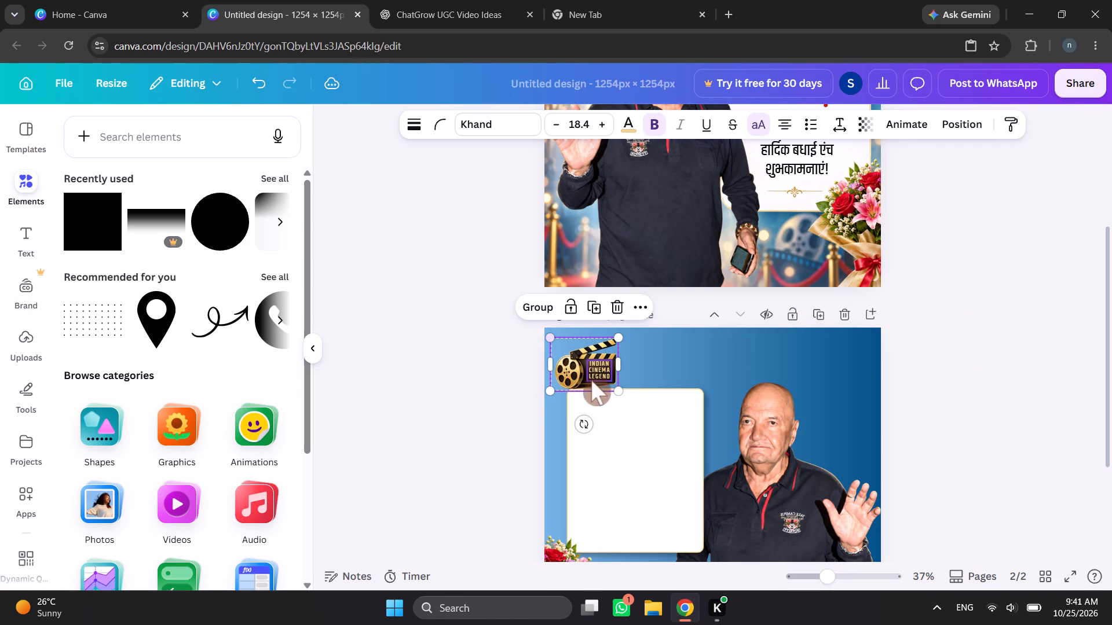
left_click(592, 365)
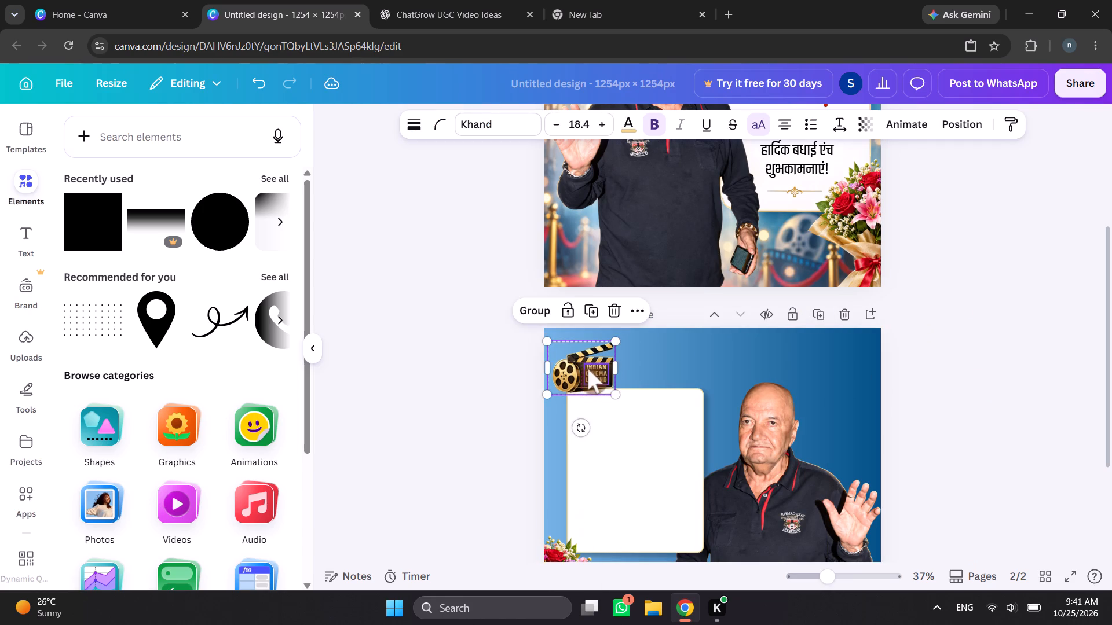
left_click(446, 330)
scroll(807, 376, "up", 3)
scroll(807, 376, "down", 3)
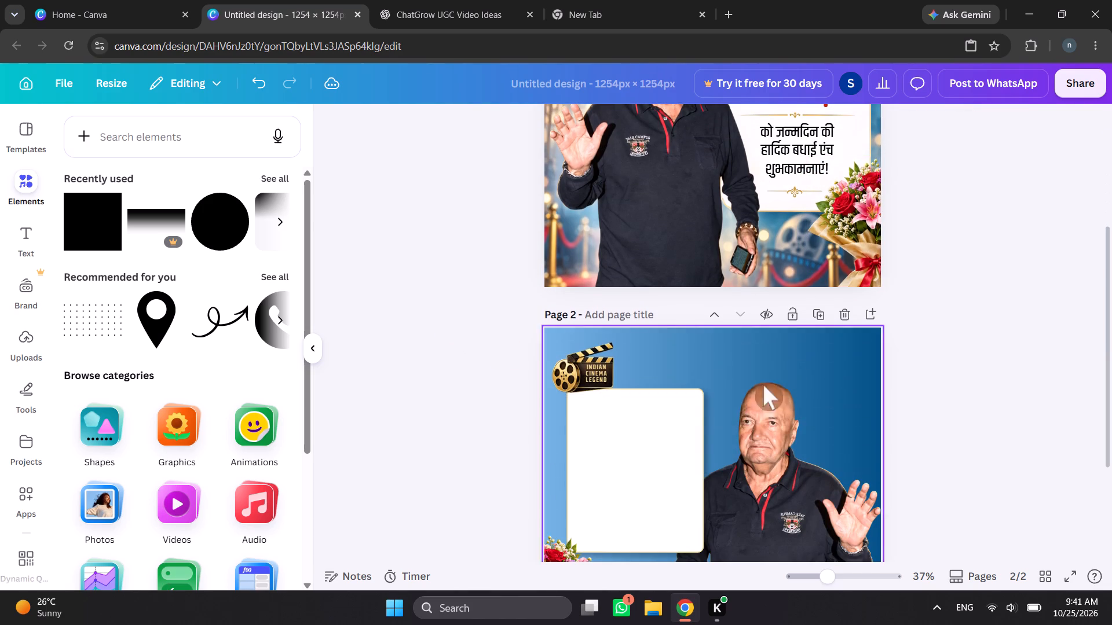
Shrink the white card slightly from its top-right corner and nudge it down, leaving a gap below the clapperboard badge.
scroll(741, 420, "down", 1)
left_click(647, 370)
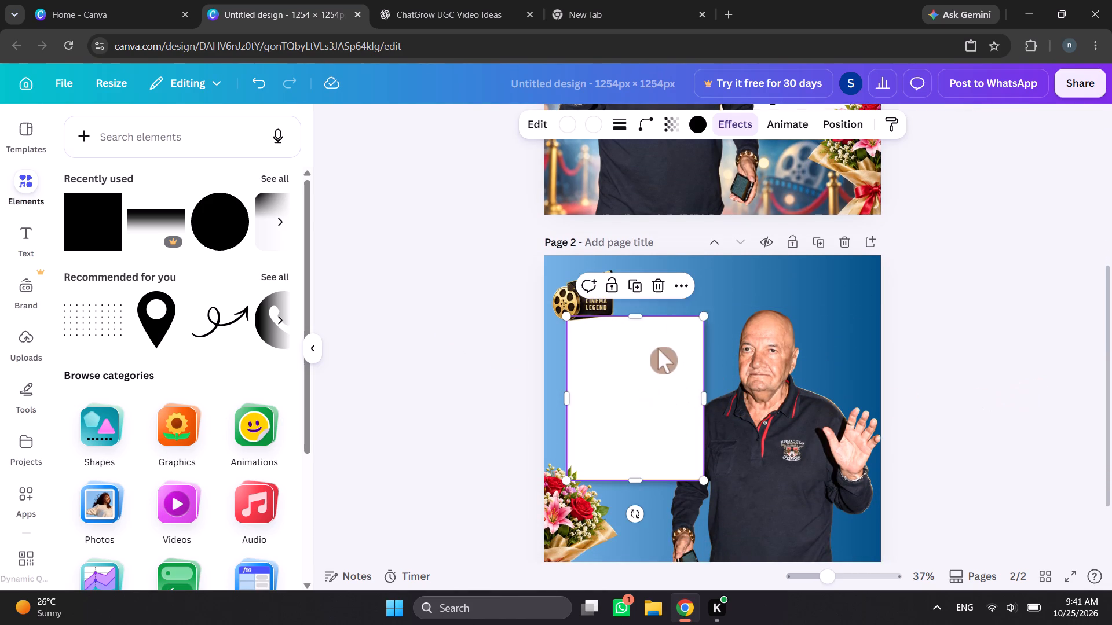
left_click(702, 316)
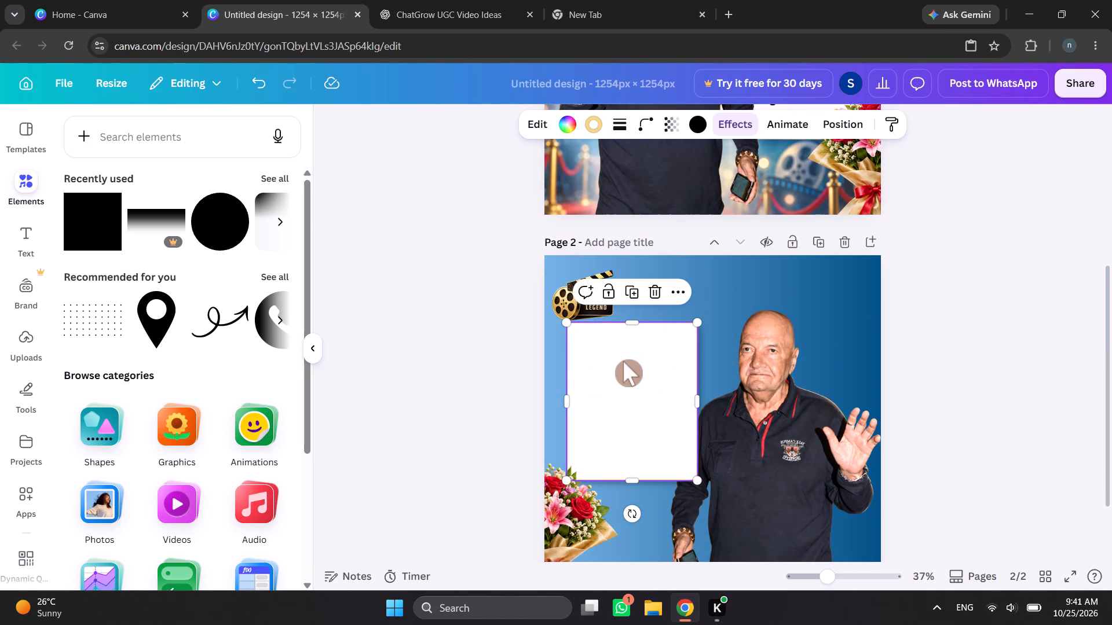
left_click(441, 334)
left_click(620, 364)
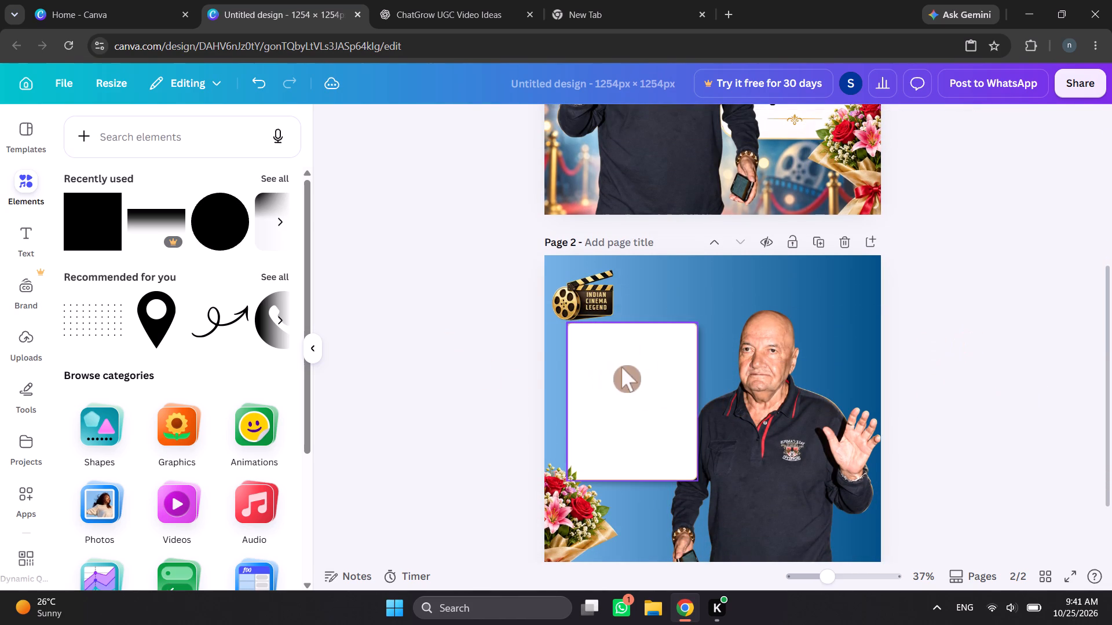
left_click(470, 338)
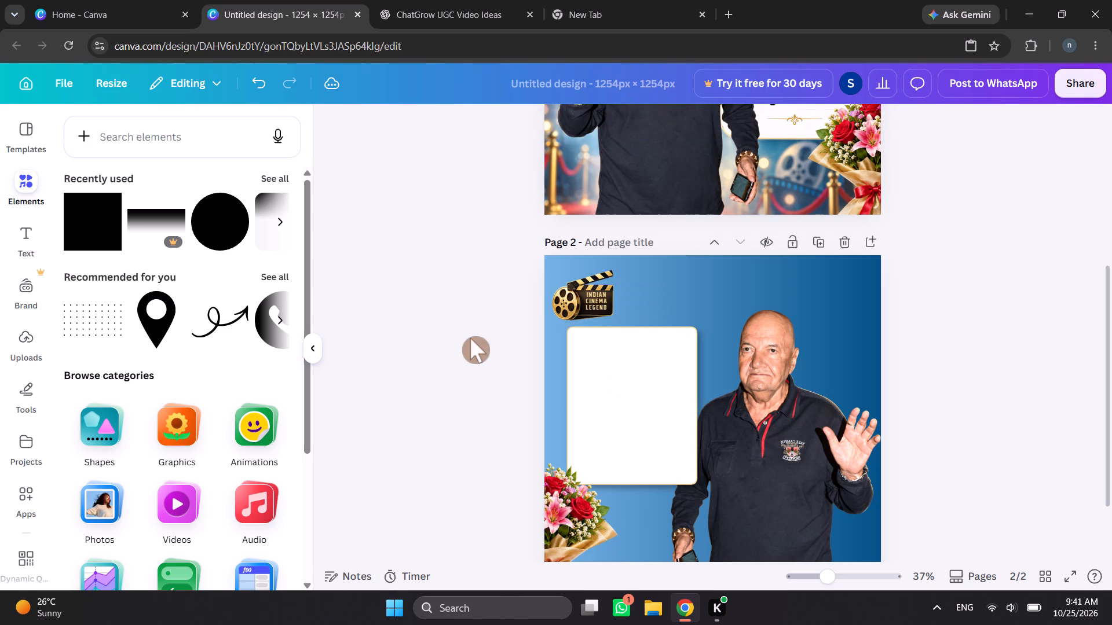
scroll(986, 438, "down", 2)
scroll(986, 438, "up", 5)
scroll(986, 438, "down", 4)
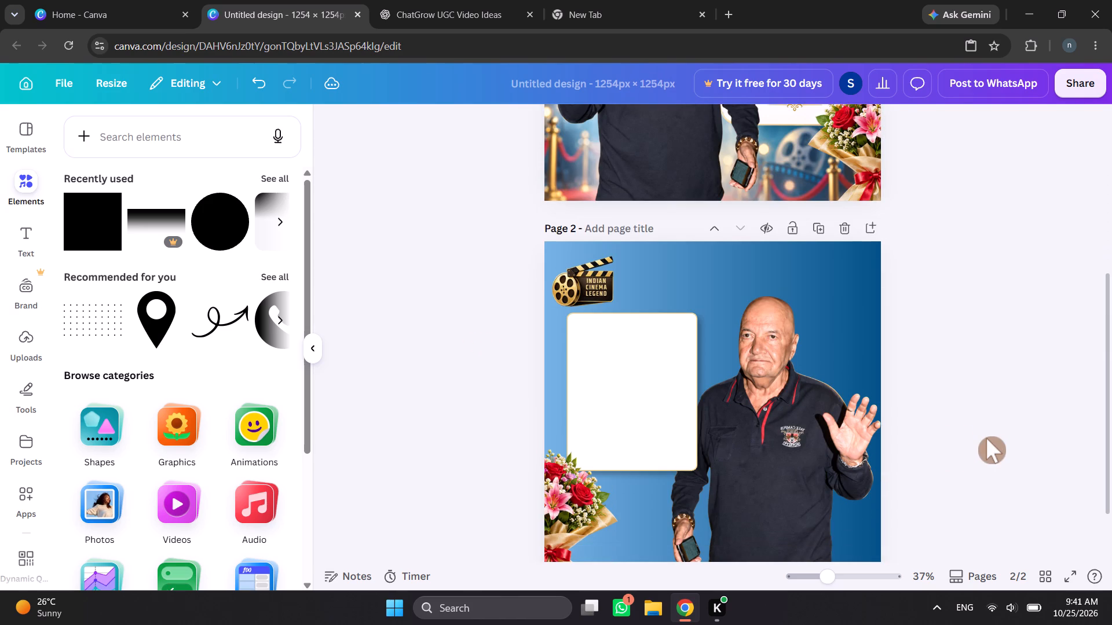
Stretch the white card's bottom, right and top edges slightly outward, making it about 631 px tall.
left_click(606, 423)
left_click_drag(632, 475, 634, 481)
left_click_drag(702, 391, 705, 394)
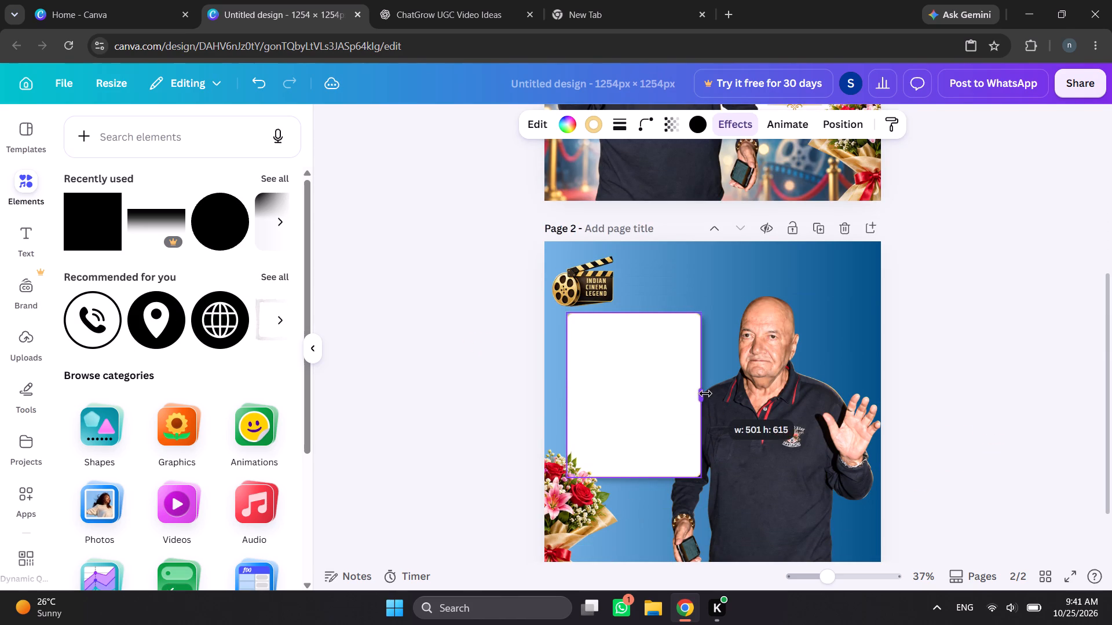
left_click_drag(705, 394, 703, 396)
left_click(638, 313)
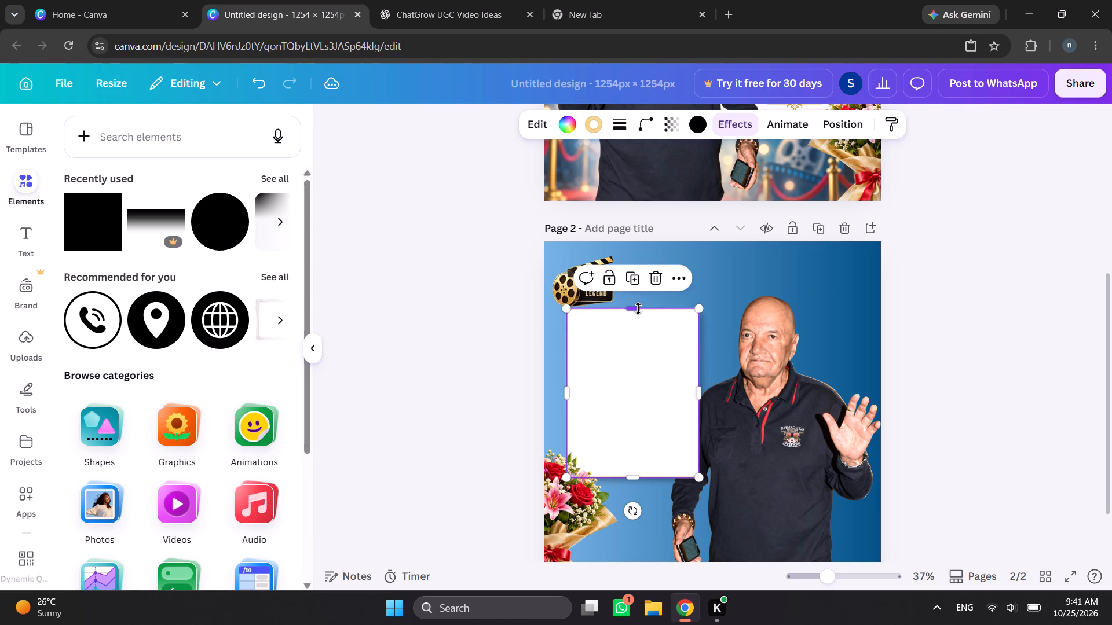
left_click(973, 371)
Bring the man cutout in front of the white card in the layer order.
left_click(754, 443)
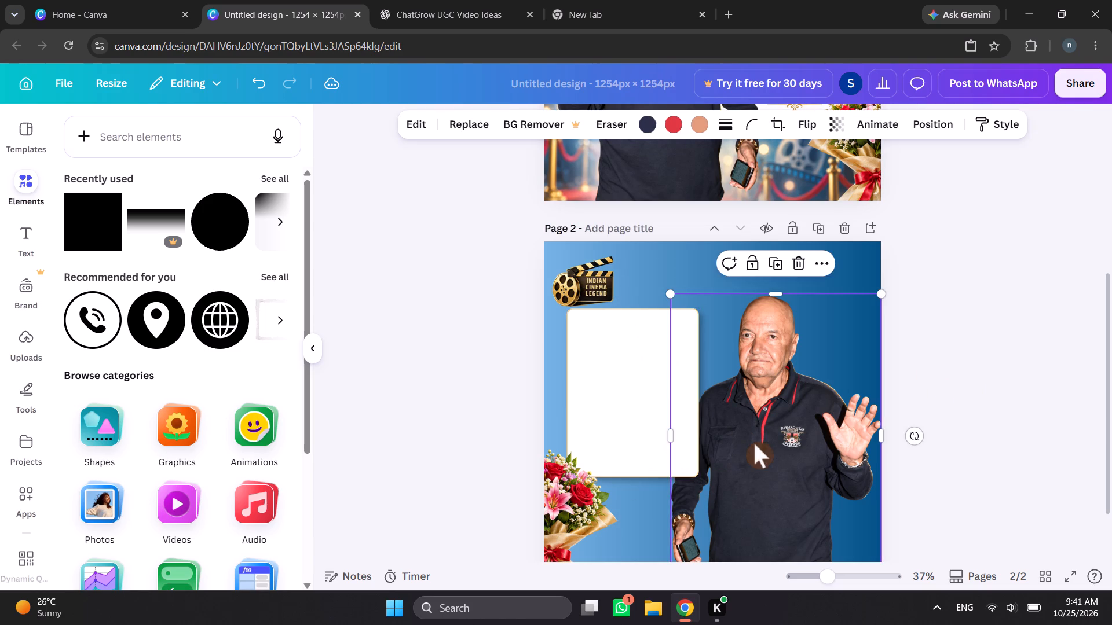
left_click(821, 262)
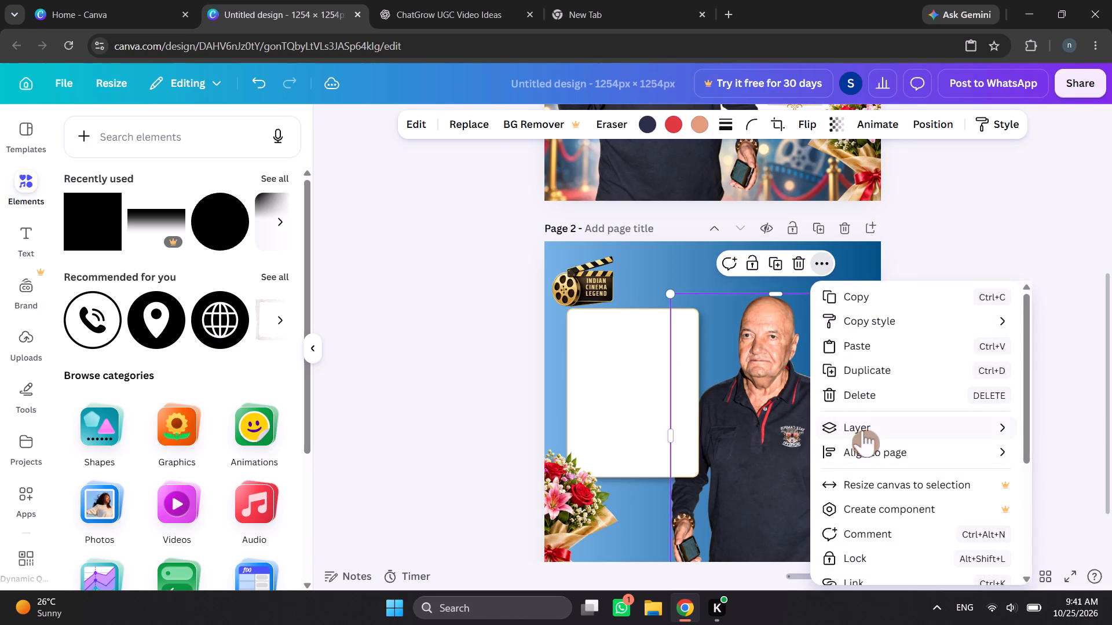
left_click(862, 430)
left_click(731, 436)
left_click(407, 381)
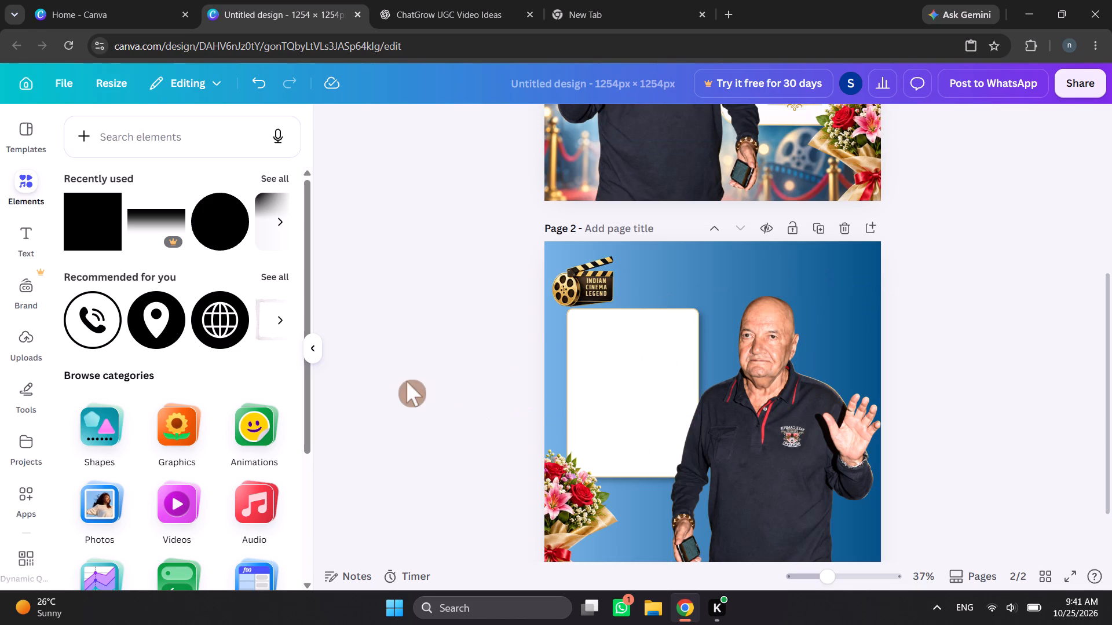
Nudge the man cutout slightly up on page 2, keeping its horizontal position.
left_click(1045, 374)
left_click(628, 340)
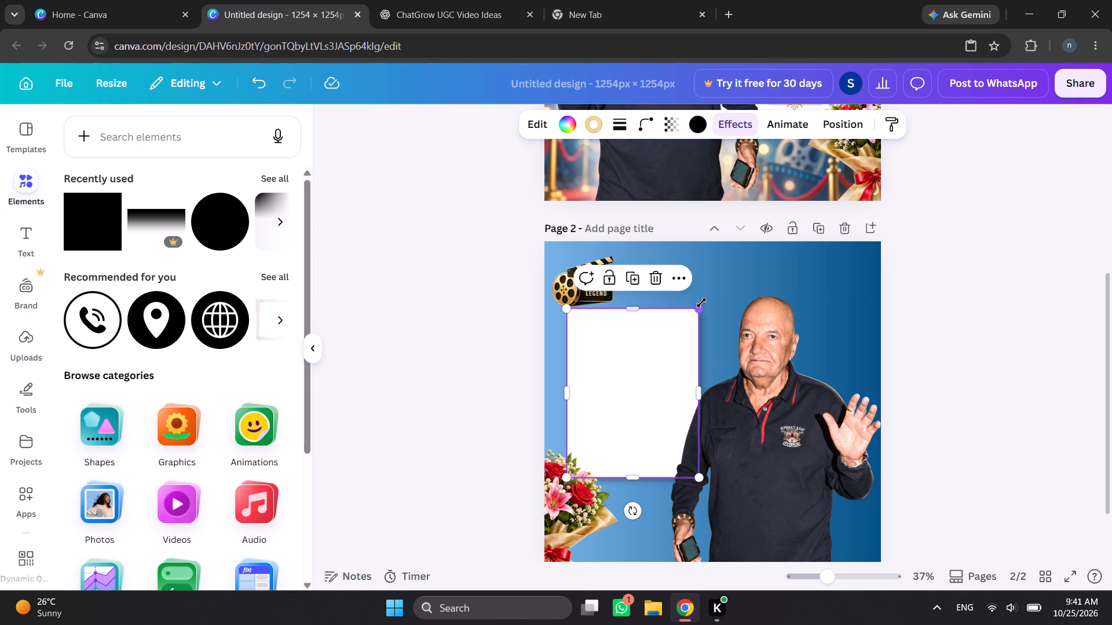
left_click_drag(702, 302, 707, 300)
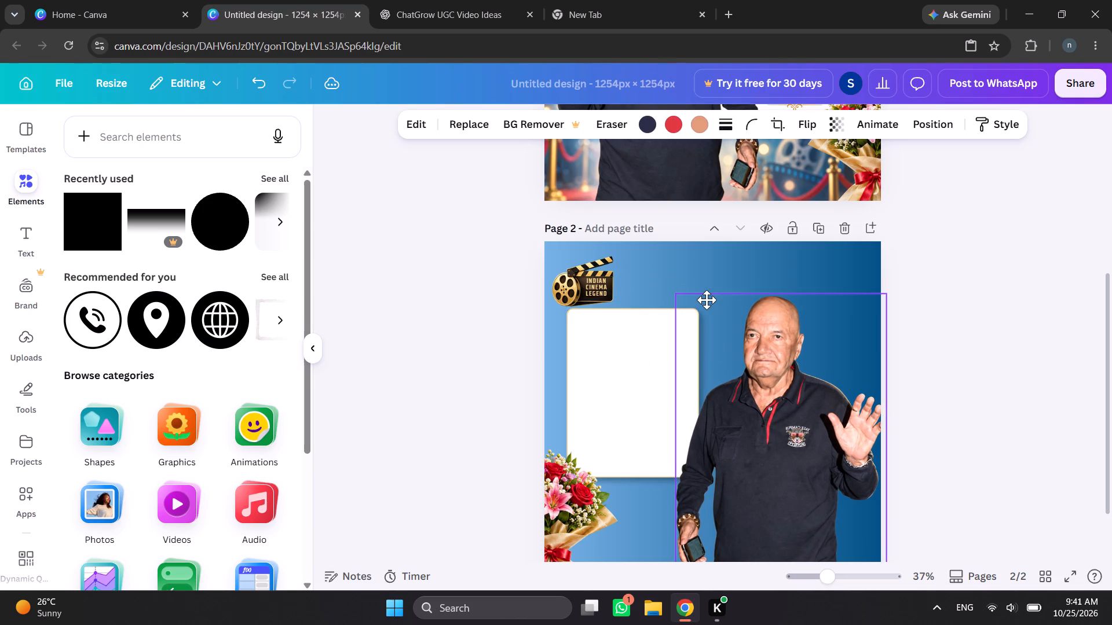
left_click_drag(707, 300, 705, 295)
left_click(961, 397)
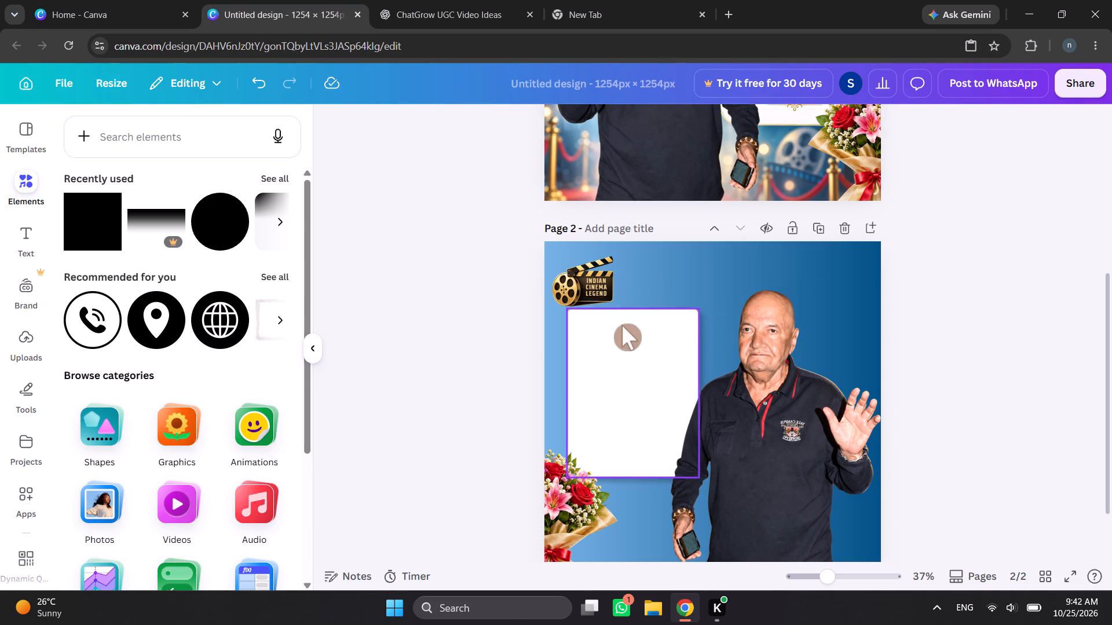
Enlarge the white card from its top-right corner to about 521 px wide and 669 px high.
left_click(622, 325)
left_click_drag(698, 308, 704, 307)
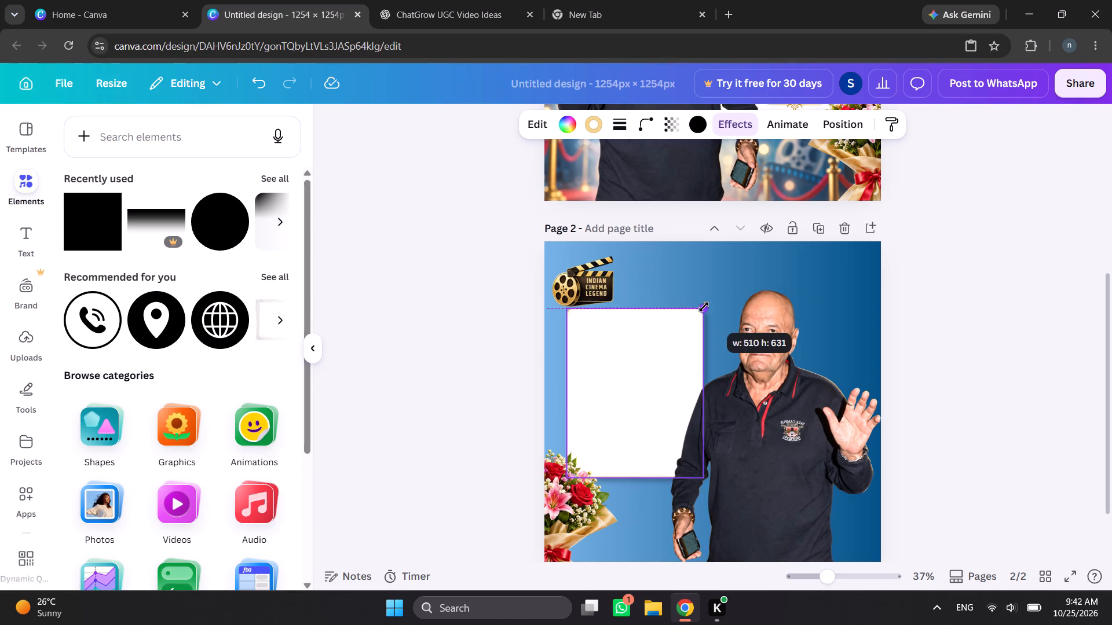
left_click_drag(704, 307, 704, 301)
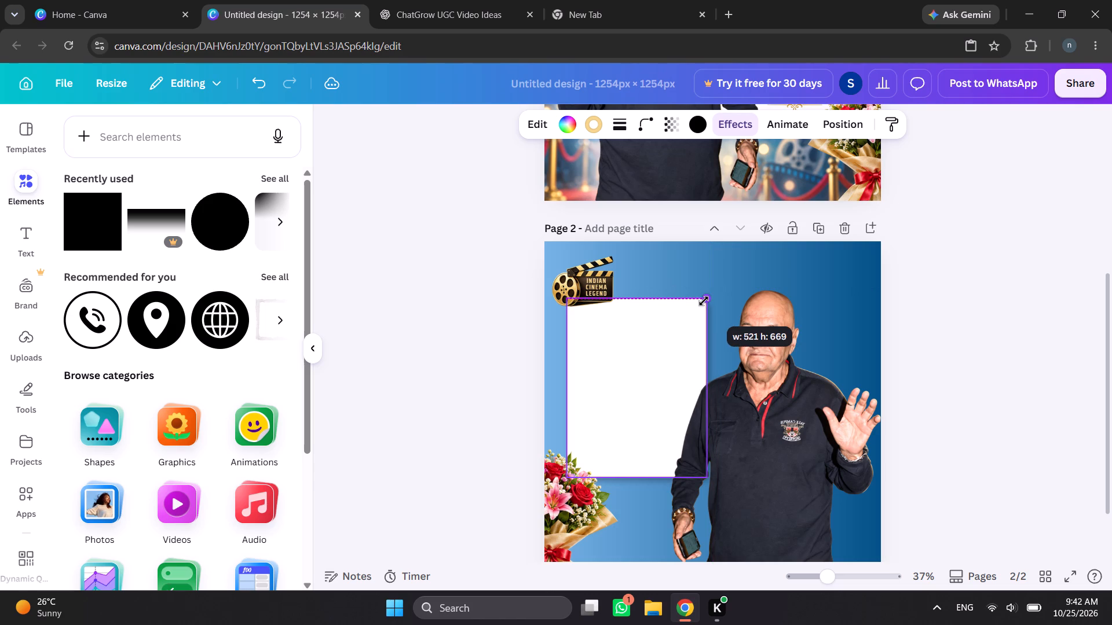
left_click_drag(704, 301, 704, 302)
left_click(431, 317)
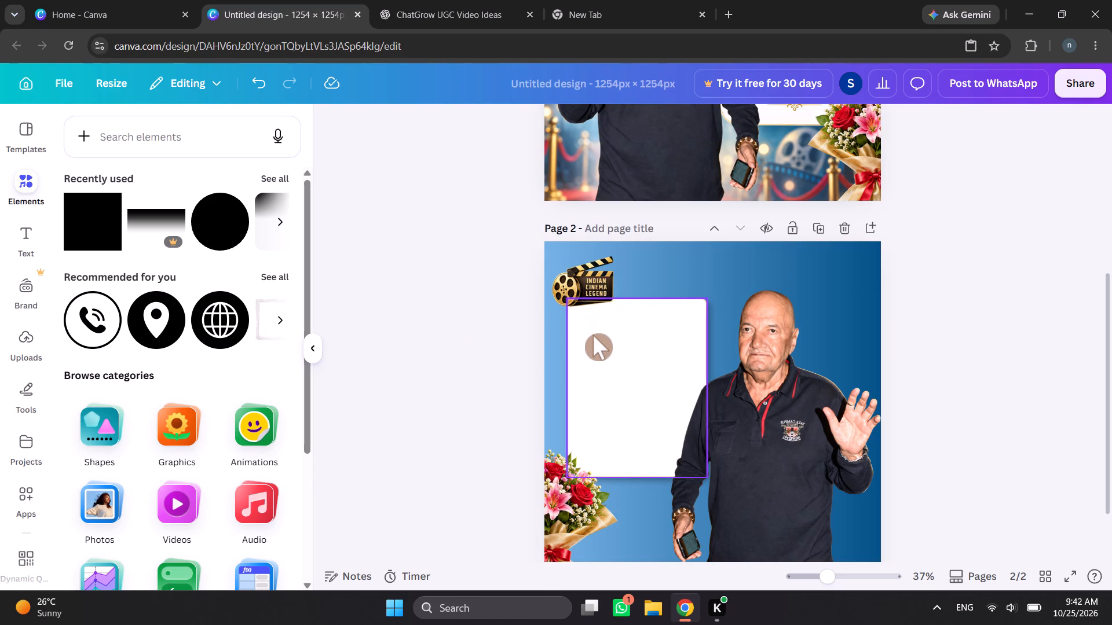
Move the white card on page 2 slightly down, just below the Indian Cinema Legend badge.
left_click_drag(593, 335, 596, 342)
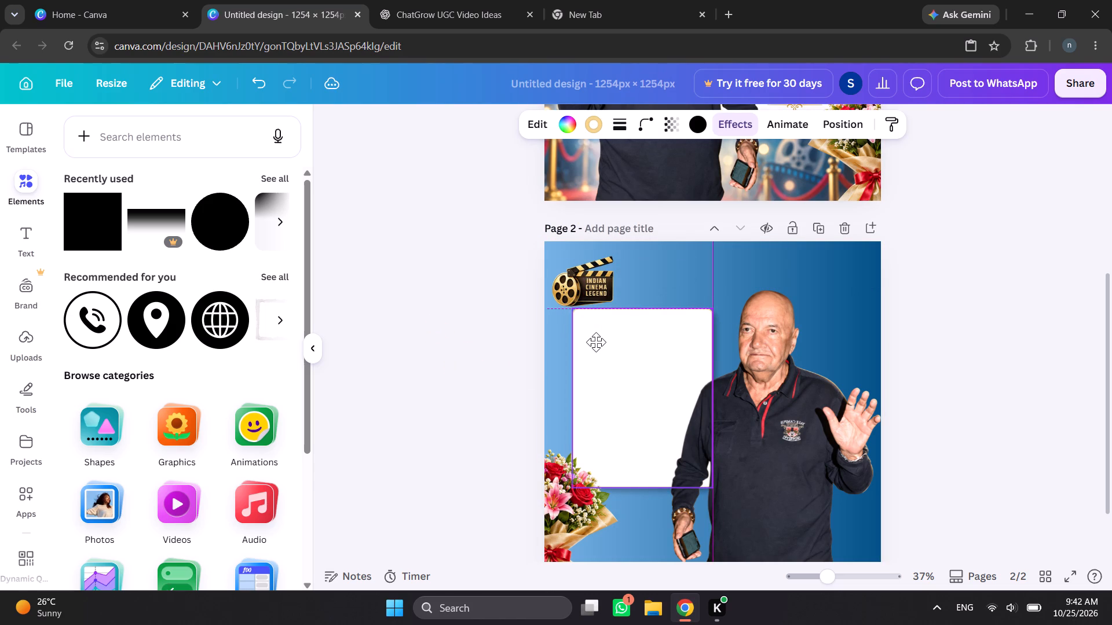
left_click_drag(596, 342, 594, 340)
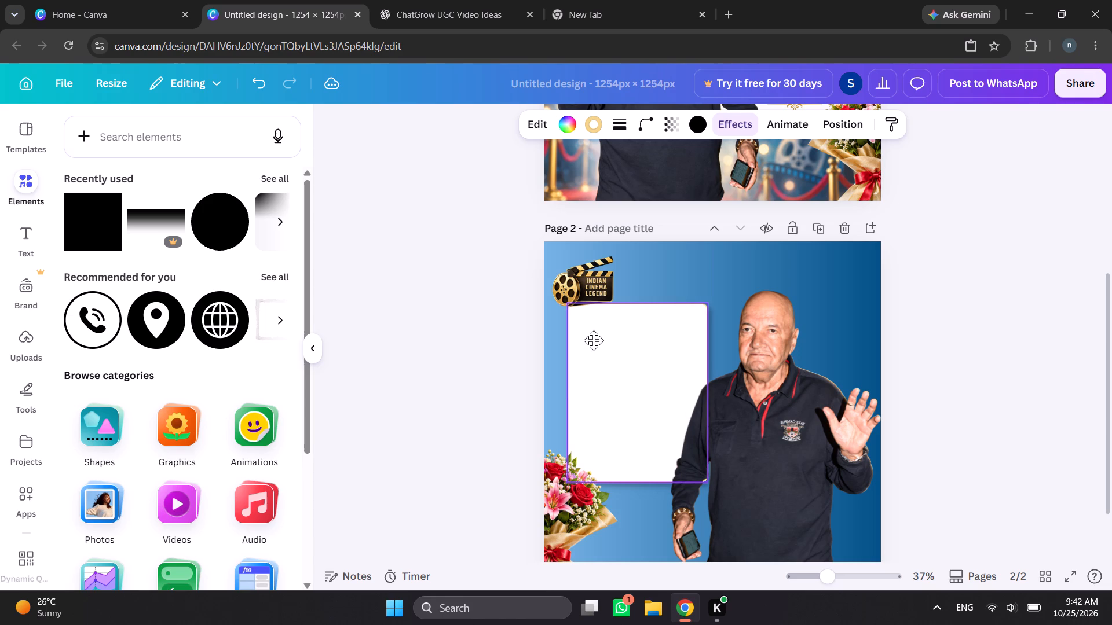
left_click_drag(594, 340, 594, 340)
left_click(497, 328)
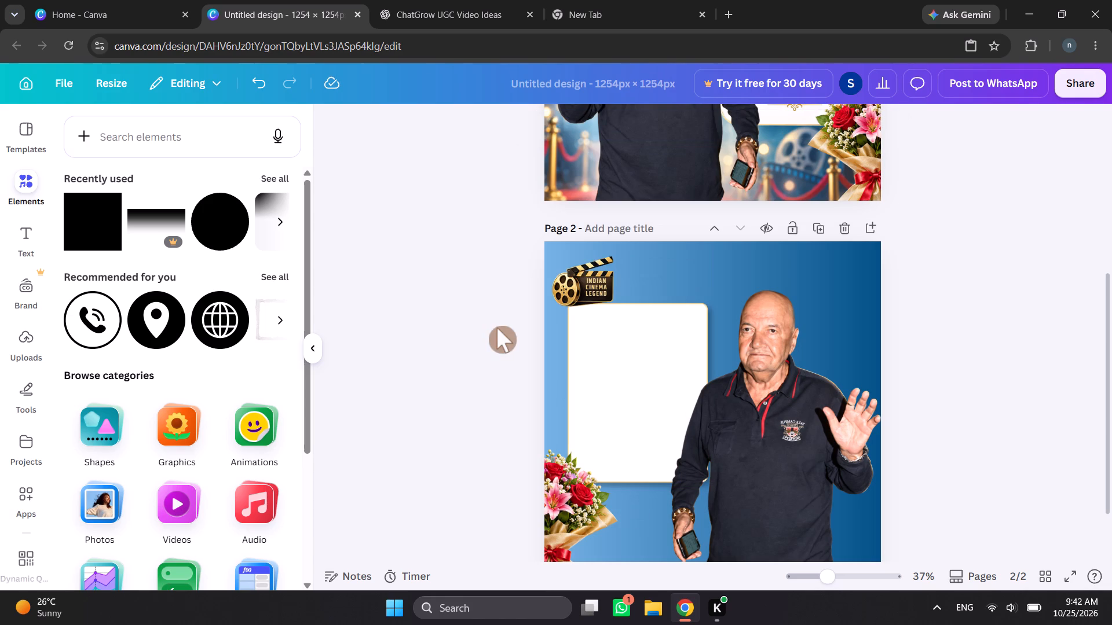
Narrow the white card slightly from its right edge and shorten it slightly from its bottom edge.
left_click(584, 350)
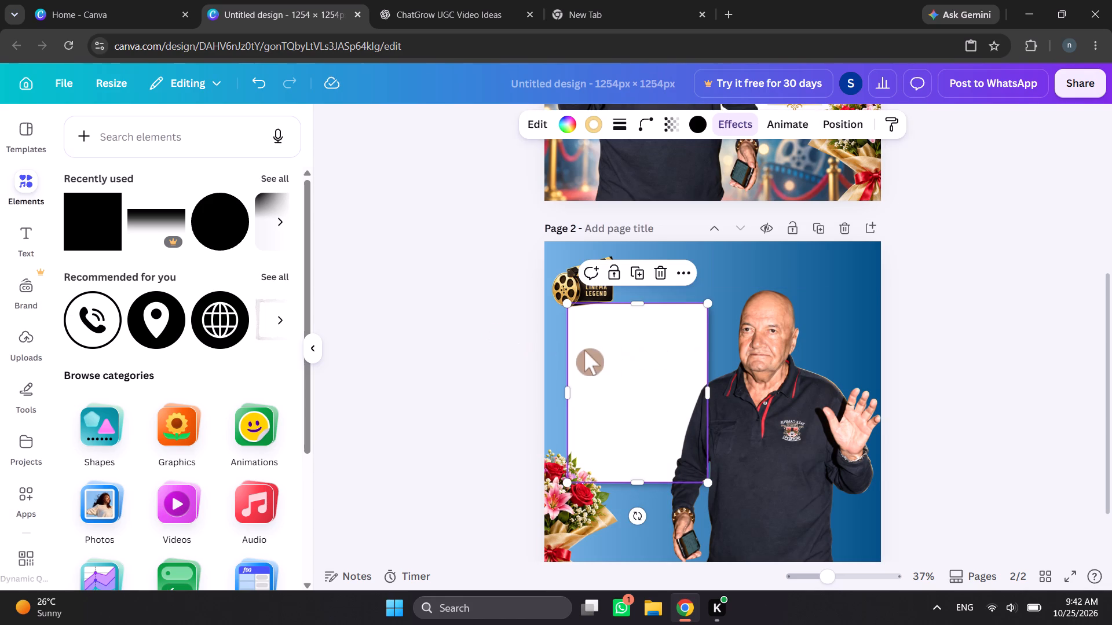
left_click_drag(706, 397, 698, 397)
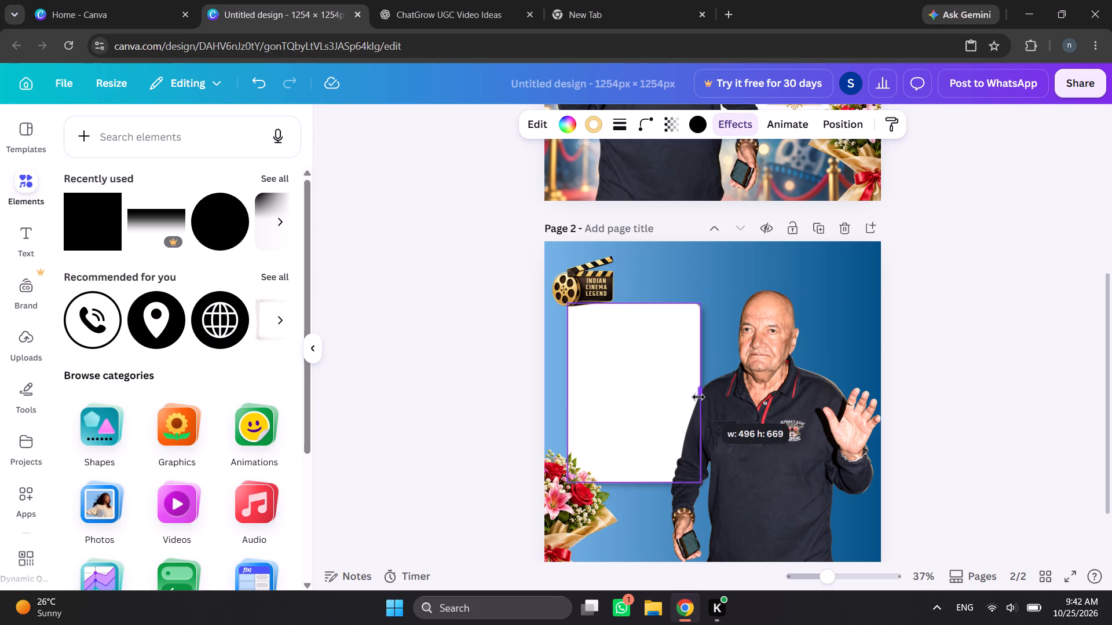
left_click_drag(698, 397, 701, 397)
left_click(460, 399)
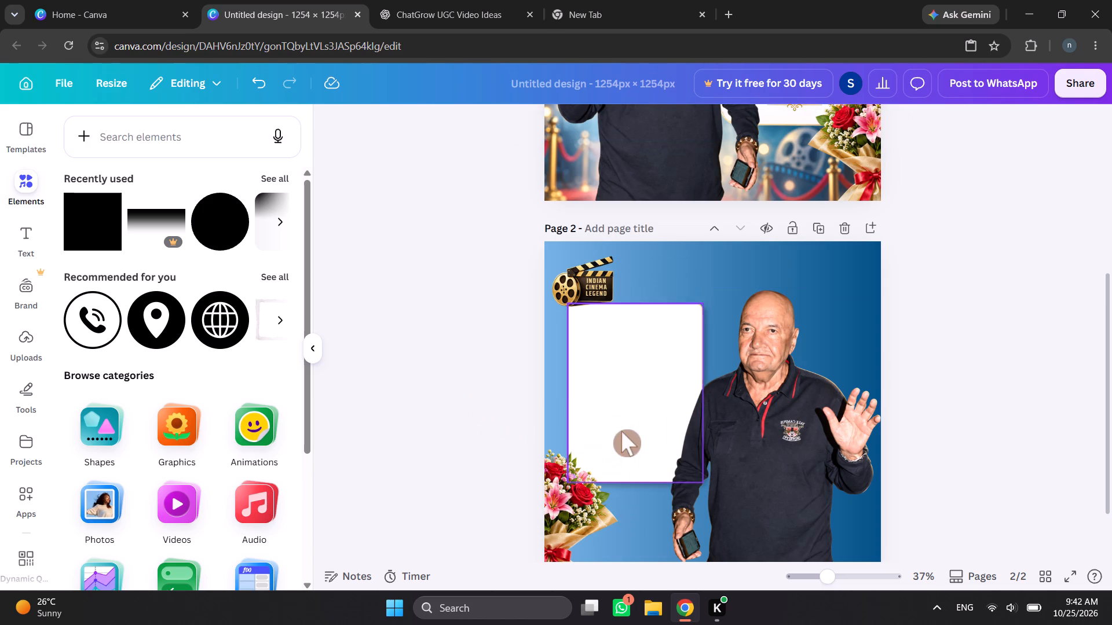
left_click(621, 401)
left_click_drag(629, 477, 630, 469)
left_click(480, 396)
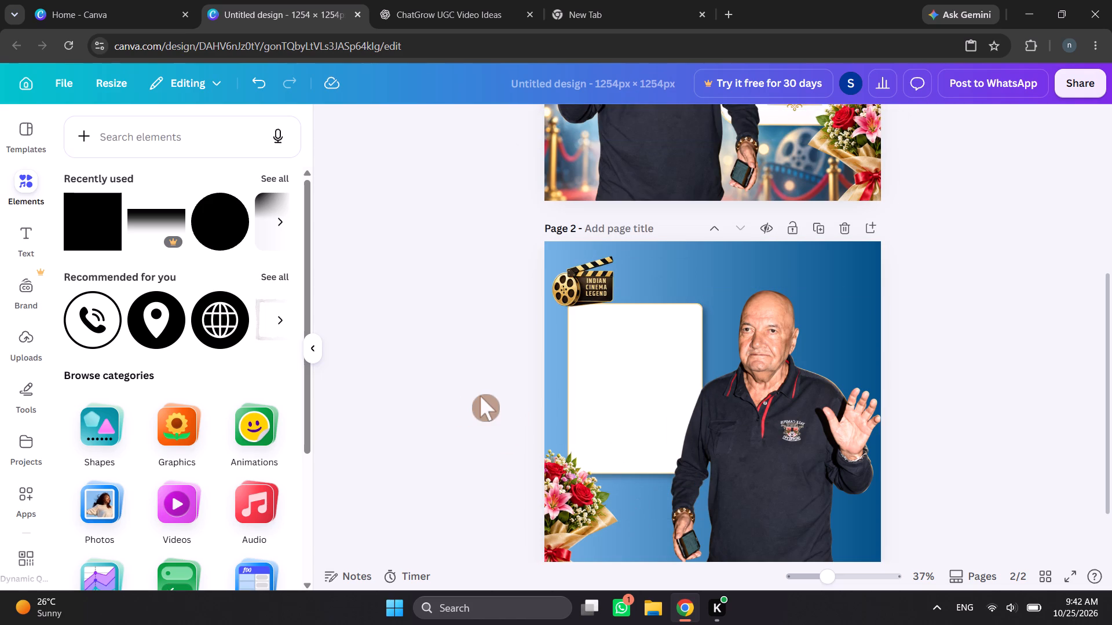
Shrink the clapperboard badge together with its text to font size 15.9 and shift it slightly up and left in page 2's corner.
left_click_drag(508, 249, 596, 288)
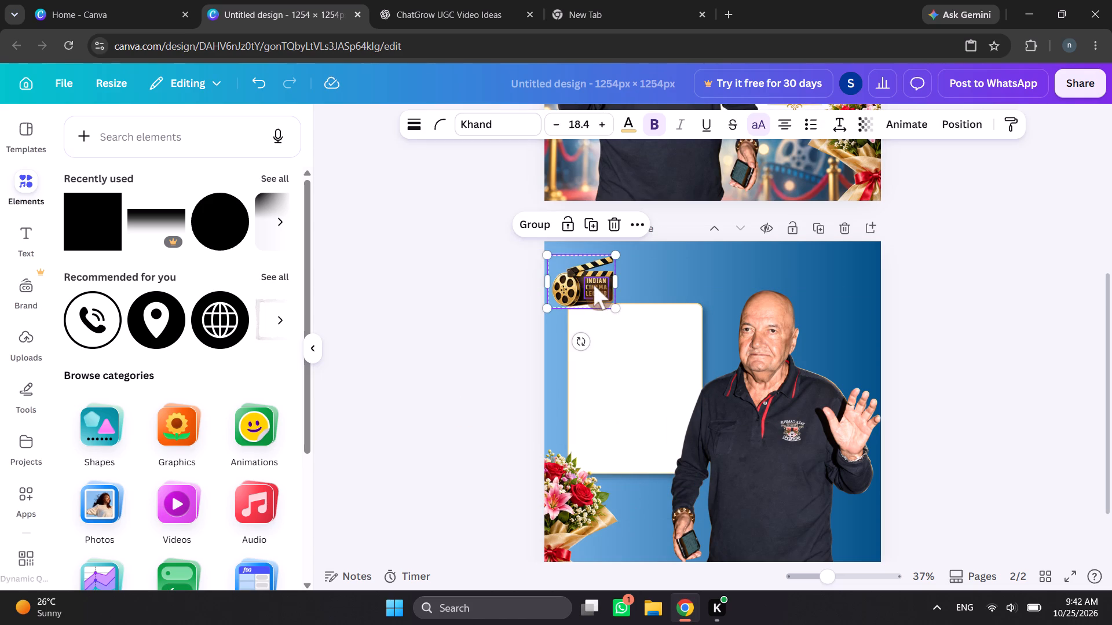
left_click_drag(546, 256, 557, 260)
left_click_drag(581, 286, 576, 273)
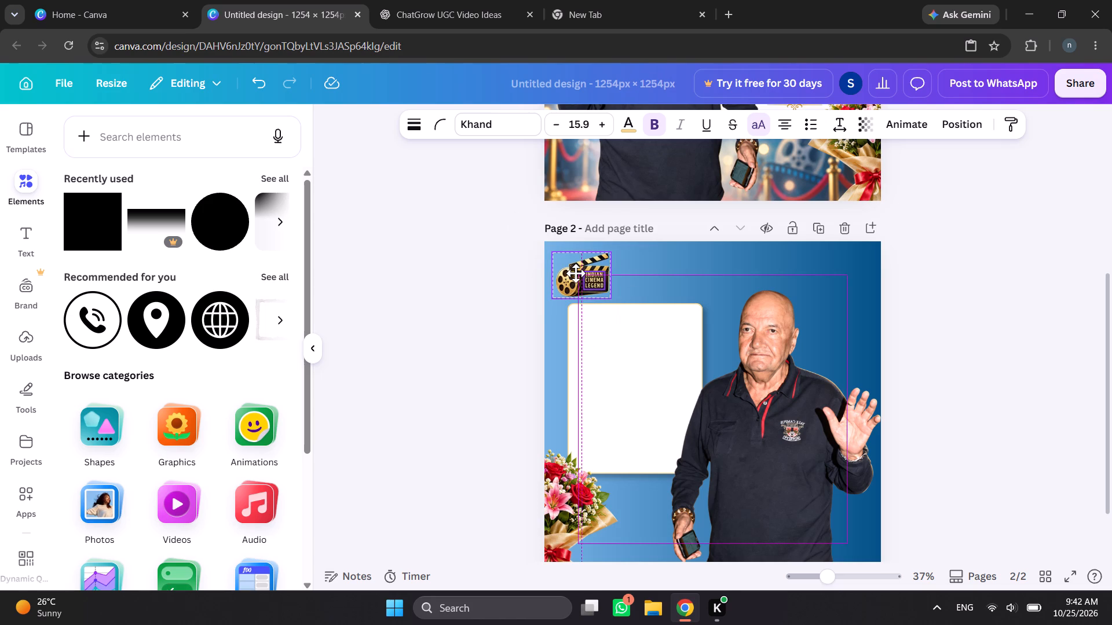
left_click_drag(576, 273, 576, 275)
left_click(392, 281)
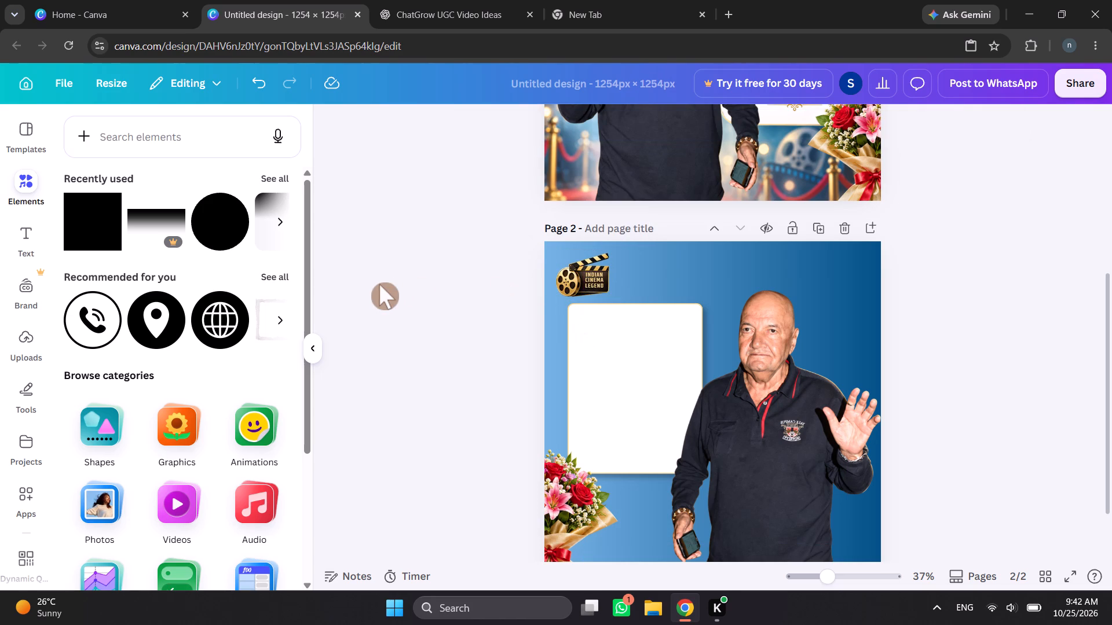
Move the white card slightly up toward the badge on page 2.
left_click_drag(602, 362, 601, 357)
left_click(411, 340)
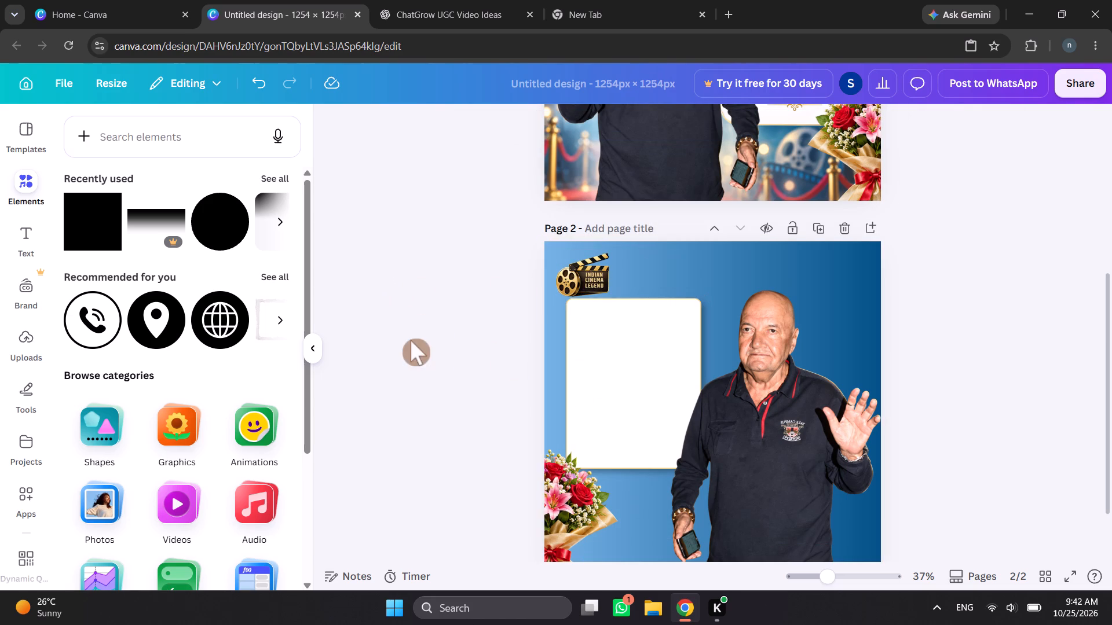
Copy the black two-line heading "हिंदी सिनेमा के…" from page 1 and place it centred at the top of page 2's white card.
scroll(984, 399, "up", 3)
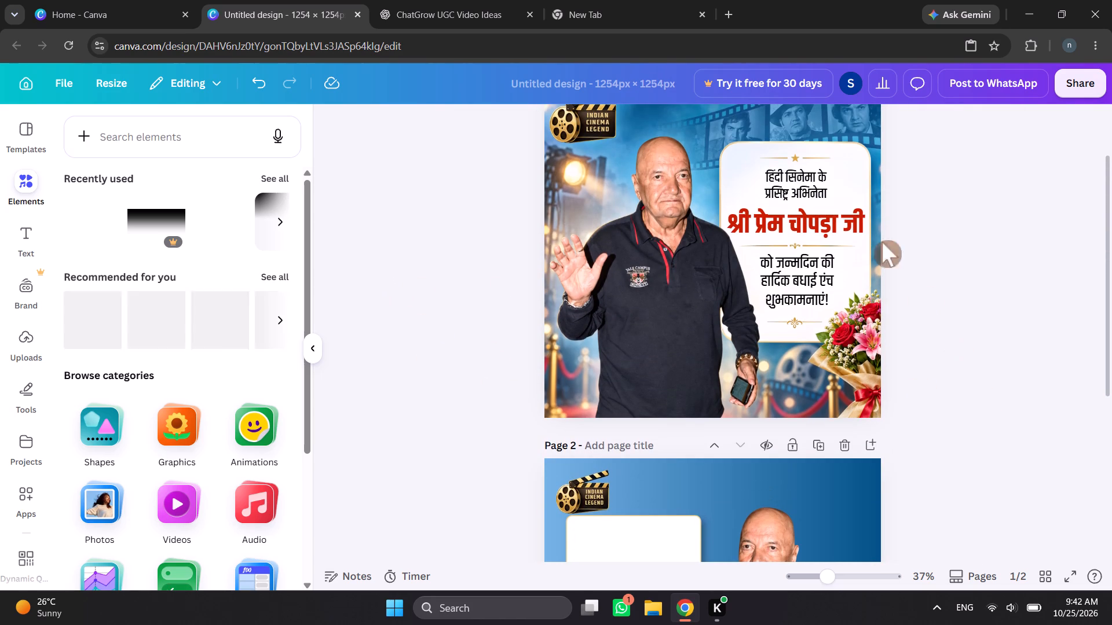
left_click(785, 185)
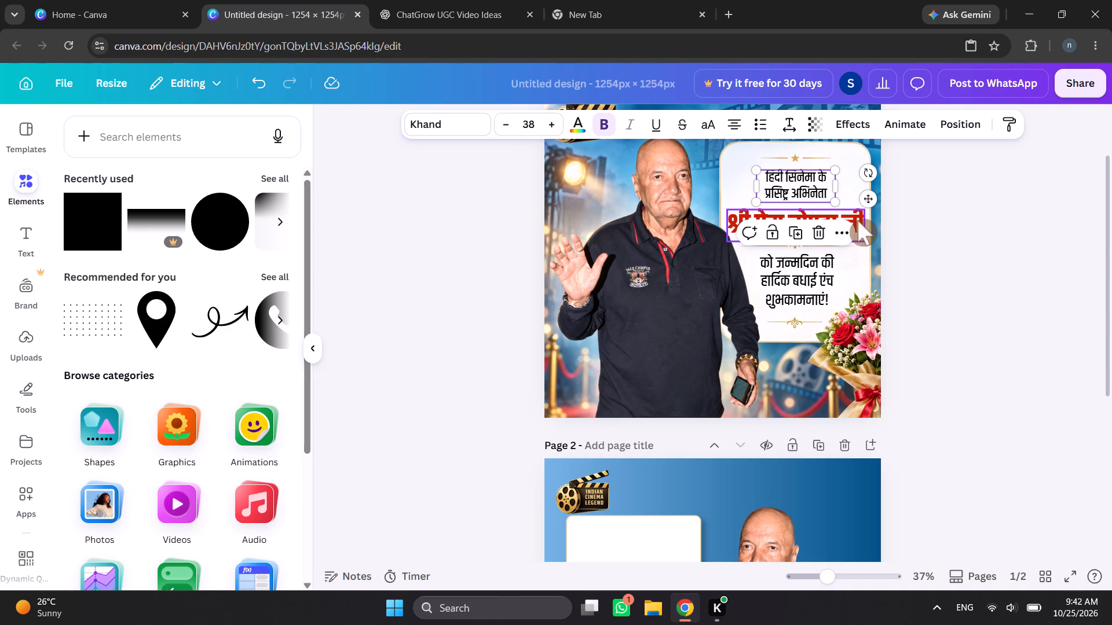
right_click(798, 193)
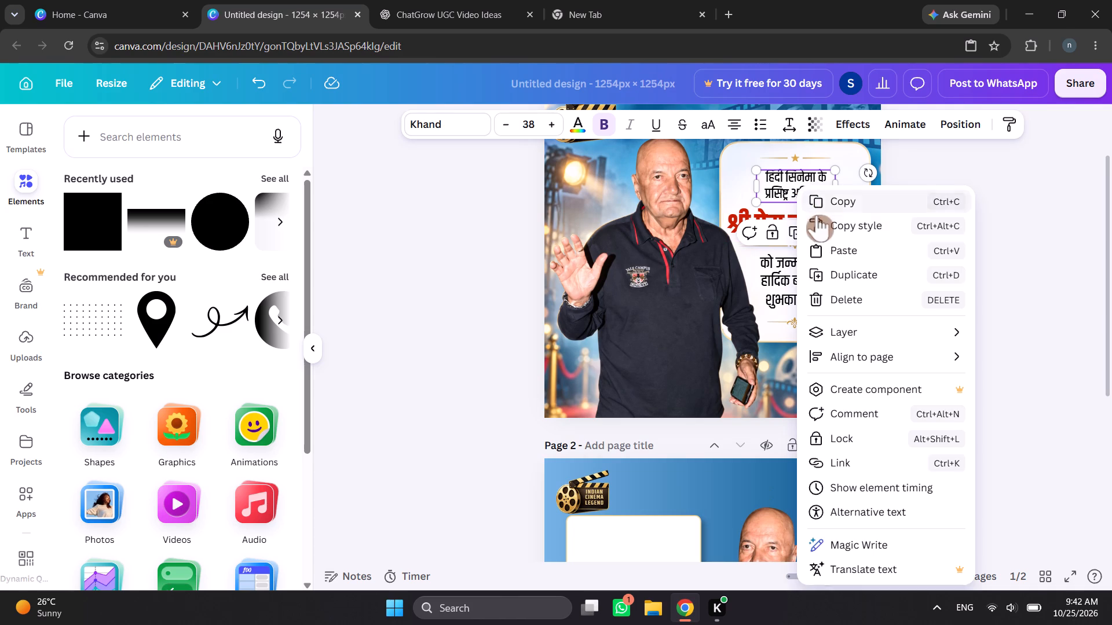
left_click(827, 201)
scroll(629, 344, "down", 2)
right_click(607, 408)
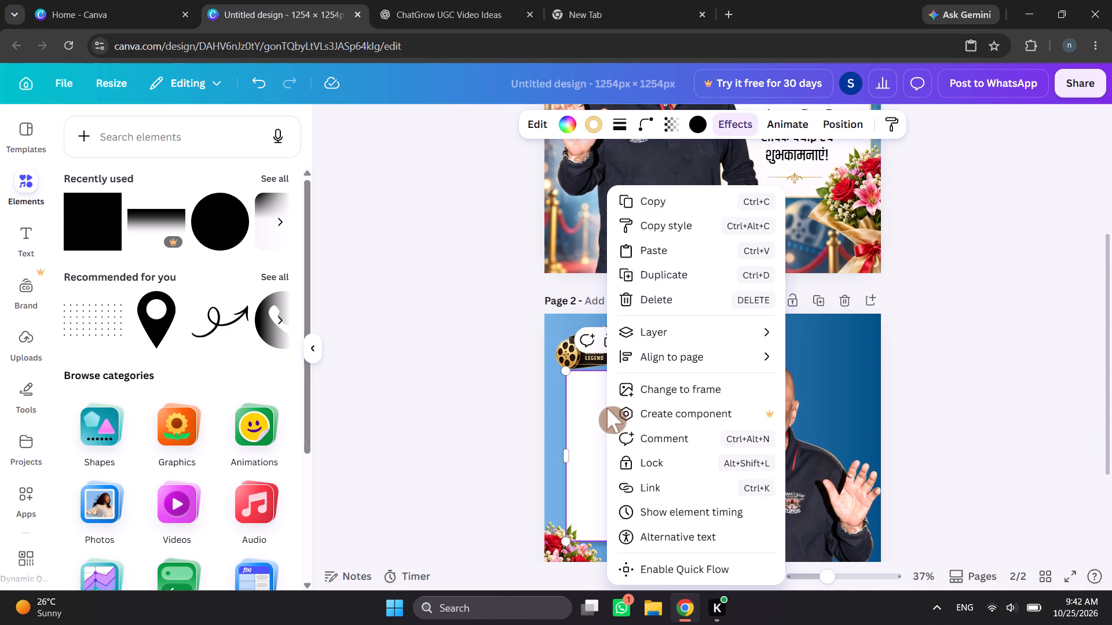
left_click(680, 252)
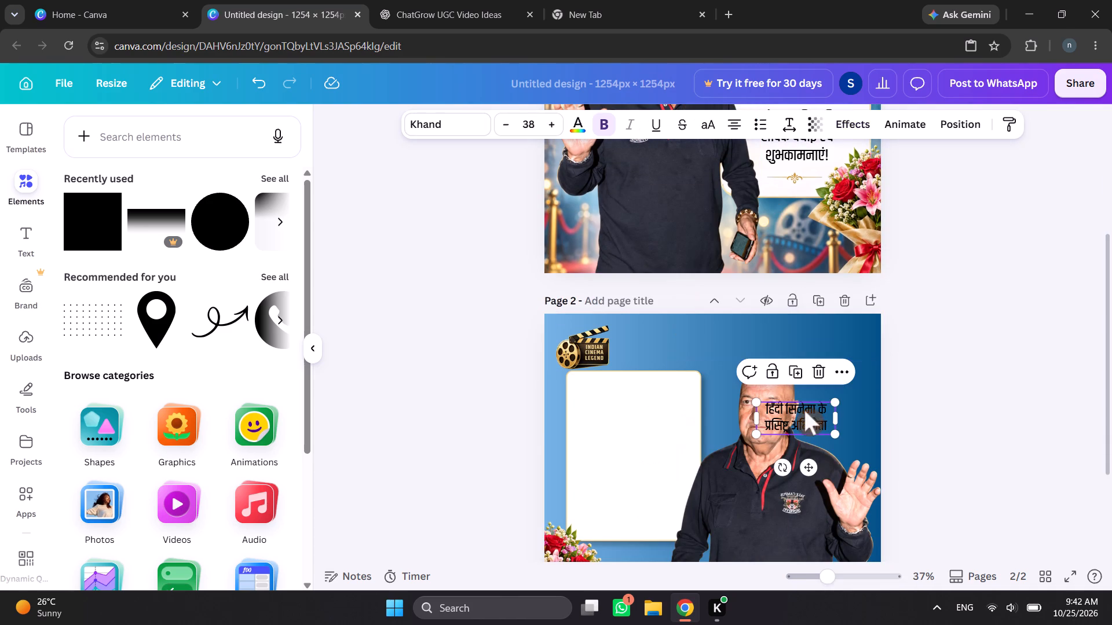
left_click_drag(811, 411, 650, 394)
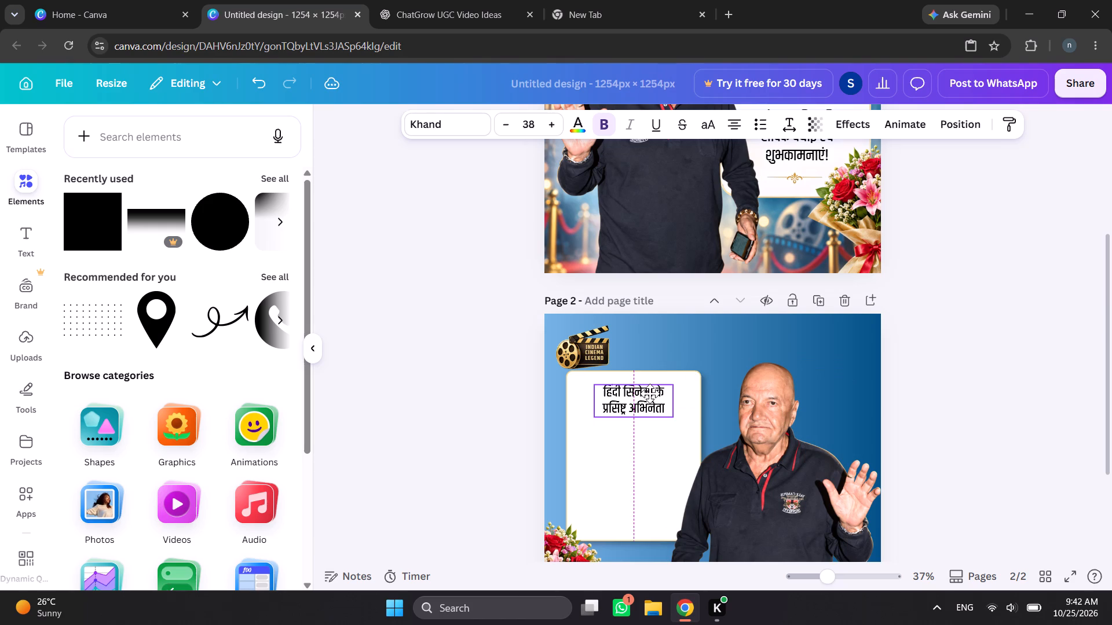
left_click_drag(650, 394, 642, 392)
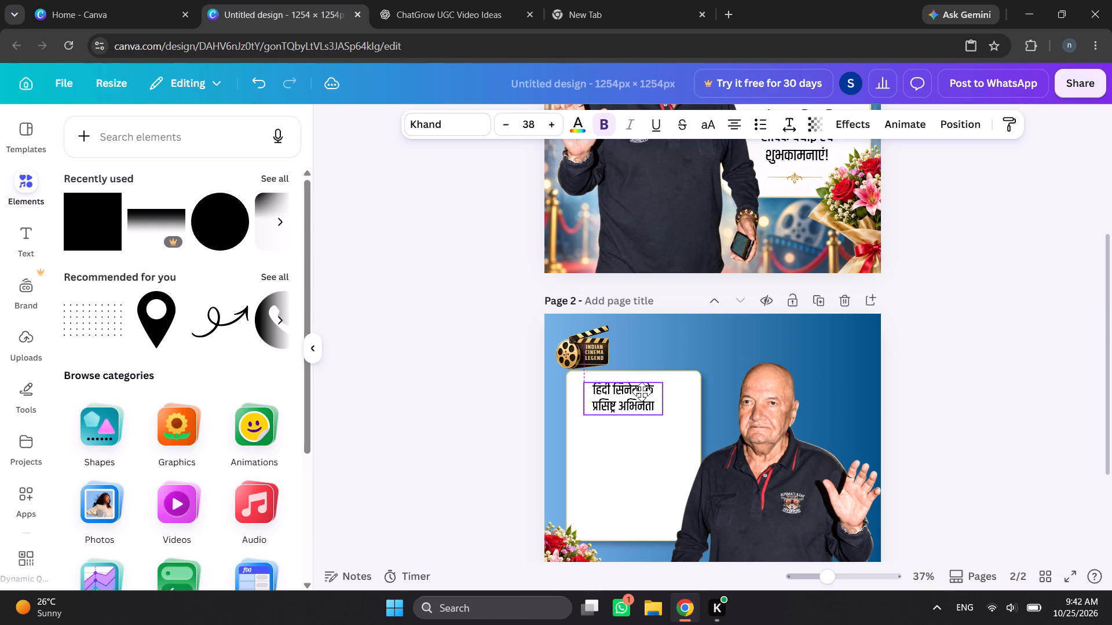
left_click_drag(642, 392, 649, 391)
left_click(969, 320)
Copy the red name line from page 1 and place it below the black heading on page 2's white card.
scroll(970, 330, "up", 2)
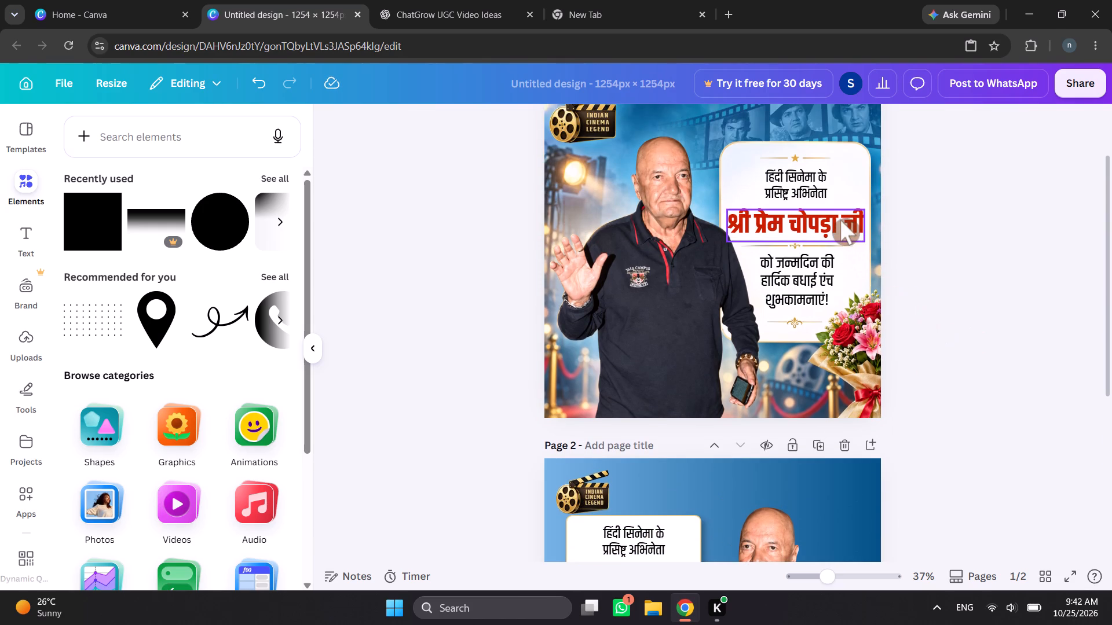
left_click(840, 220)
right_click(840, 220)
left_click(876, 193)
scroll(916, 286, "down", 2)
left_click(919, 301)
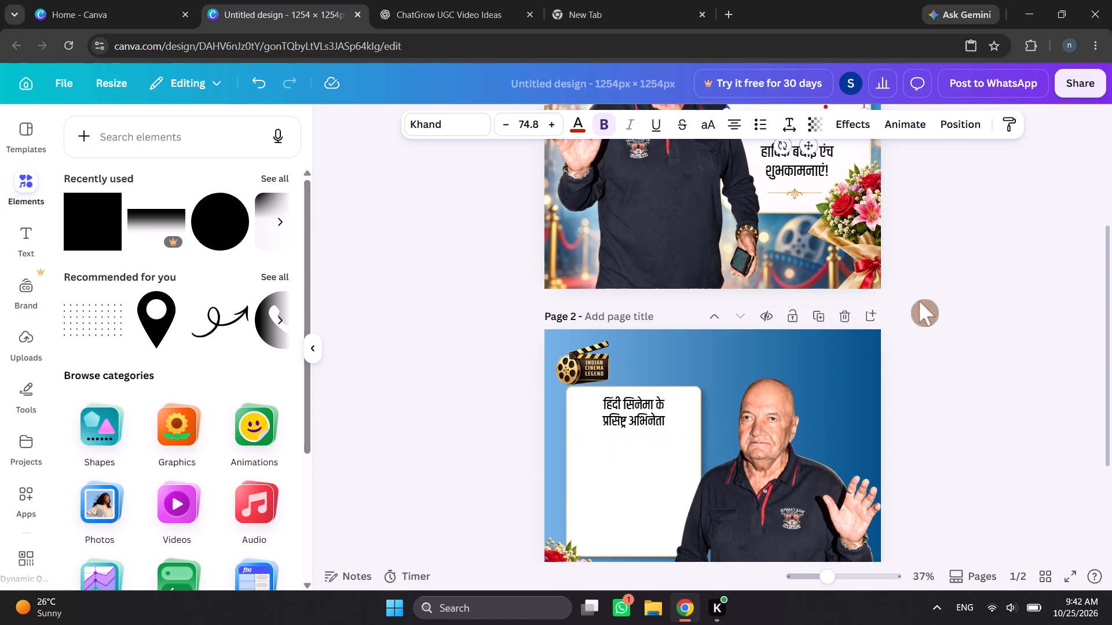
scroll(915, 397, "down", 2)
right_click(608, 294)
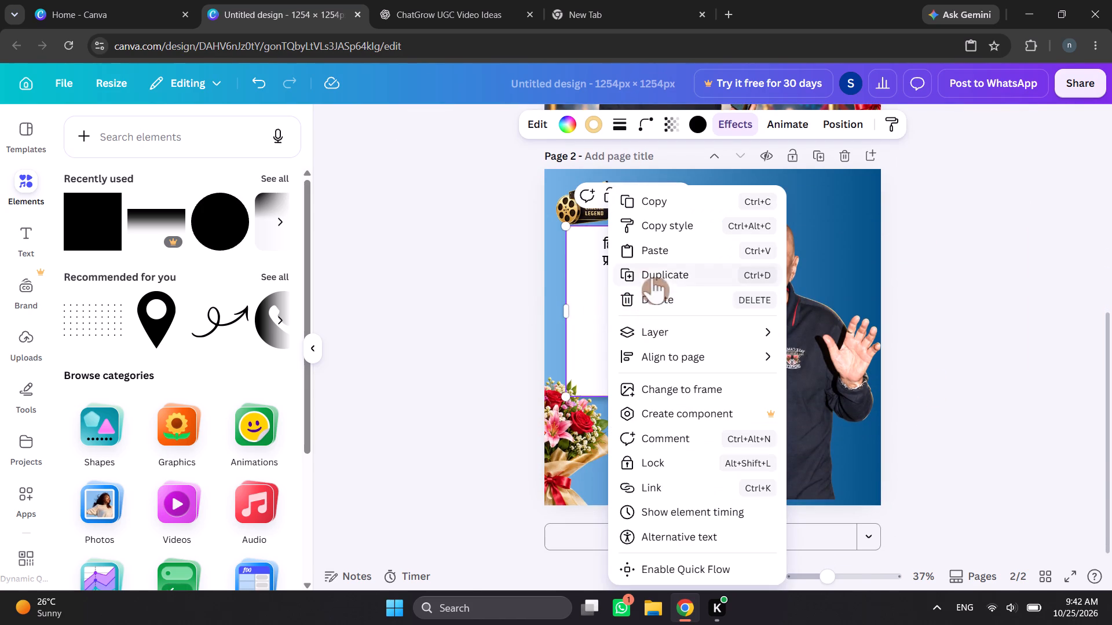
left_click(657, 252)
left_click_drag(790, 310, 654, 291)
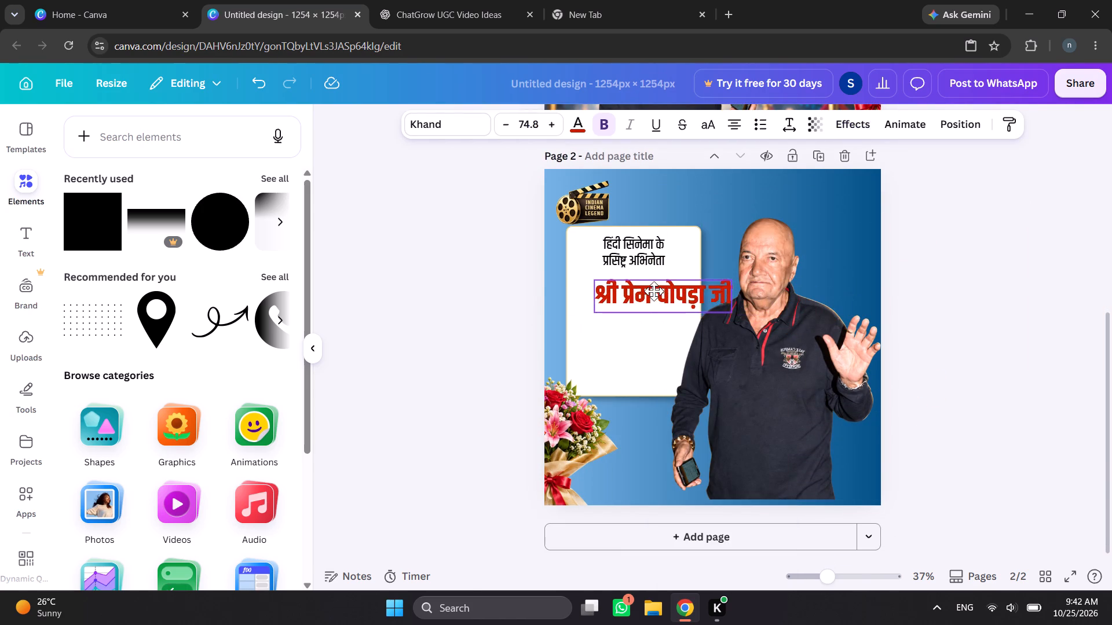
left_click_drag(654, 291, 630, 287)
Scale the red name line down to font size 66.4 and centre it within the white card's width.
left_click_drag(564, 273, 566, 273)
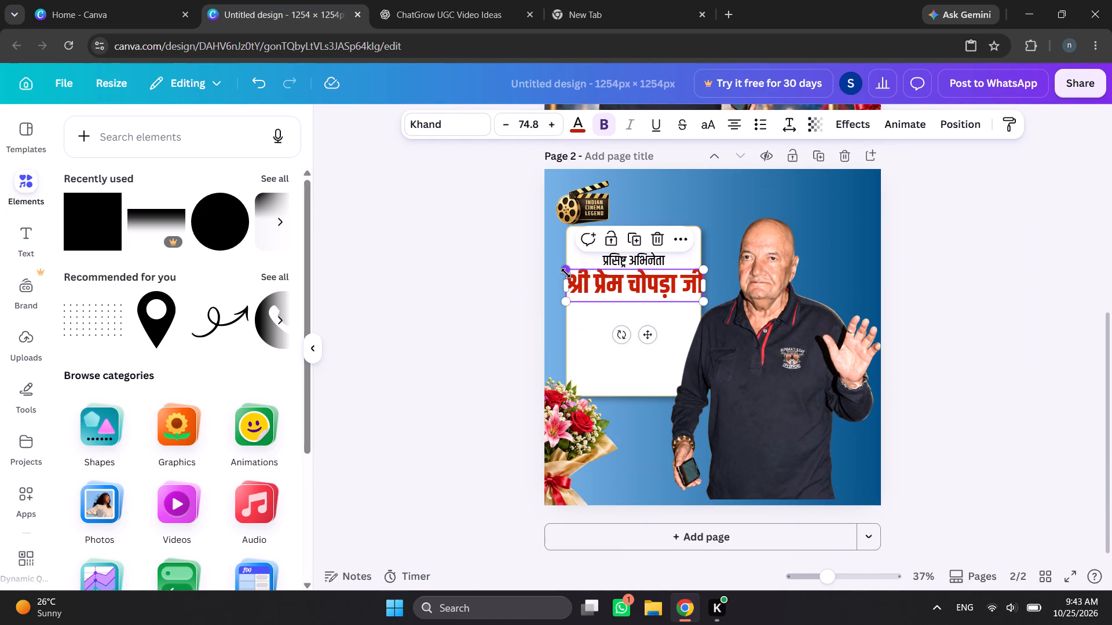
left_click_drag(566, 273, 579, 281)
left_click_drag(653, 285, 641, 287)
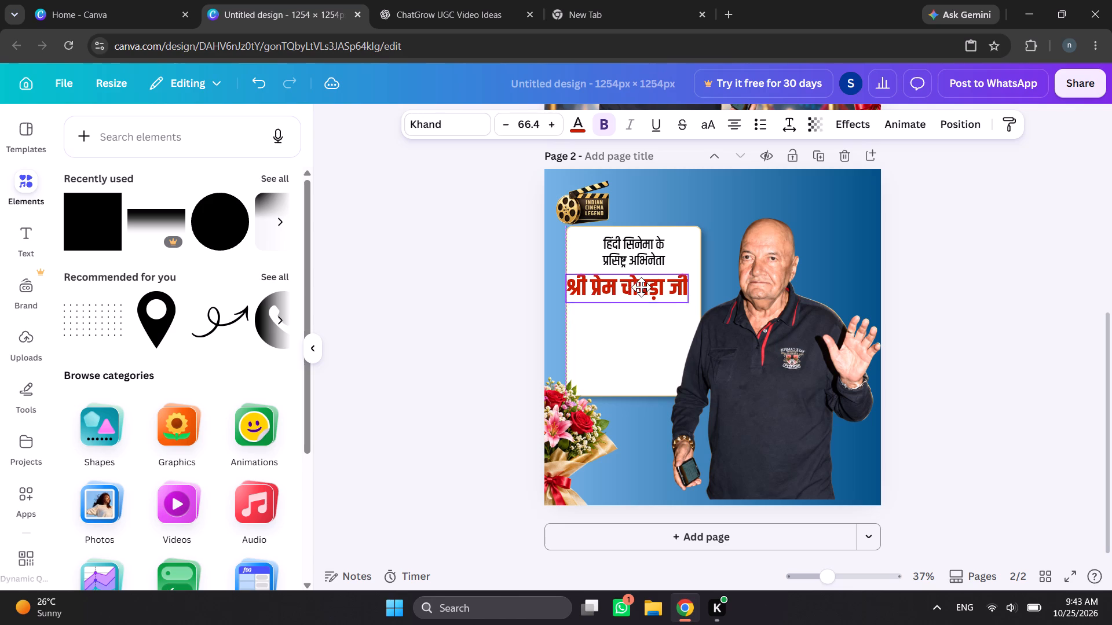
left_click_drag(641, 287, 643, 288)
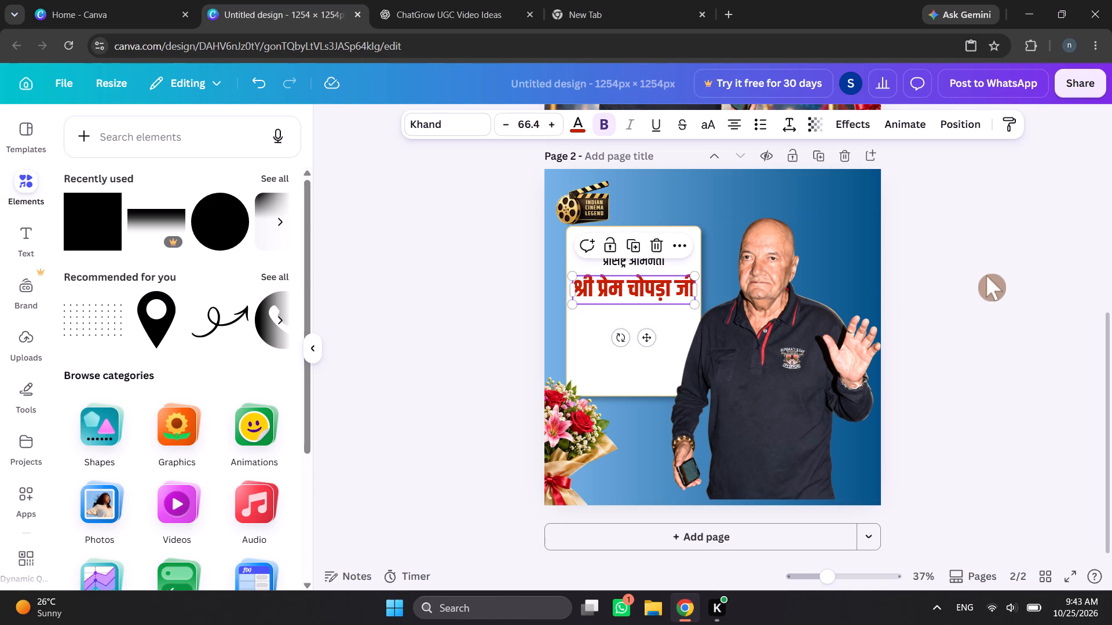
left_click(986, 275)
Copy the three-line birthday greeting "को जन्मदिन की…" from page 1 and place it centred below the red name on page 2's card.
scroll(976, 289, "up", 2)
right_click(800, 127)
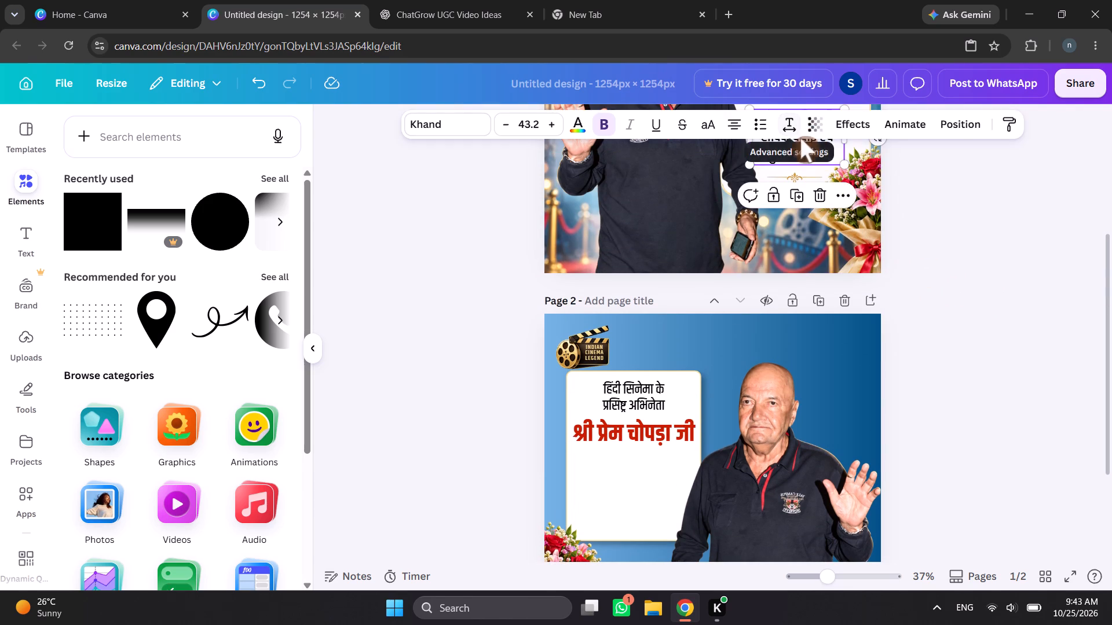
left_click(982, 172)
scroll(967, 193, "up", 2)
left_click(809, 281)
right_click(809, 281)
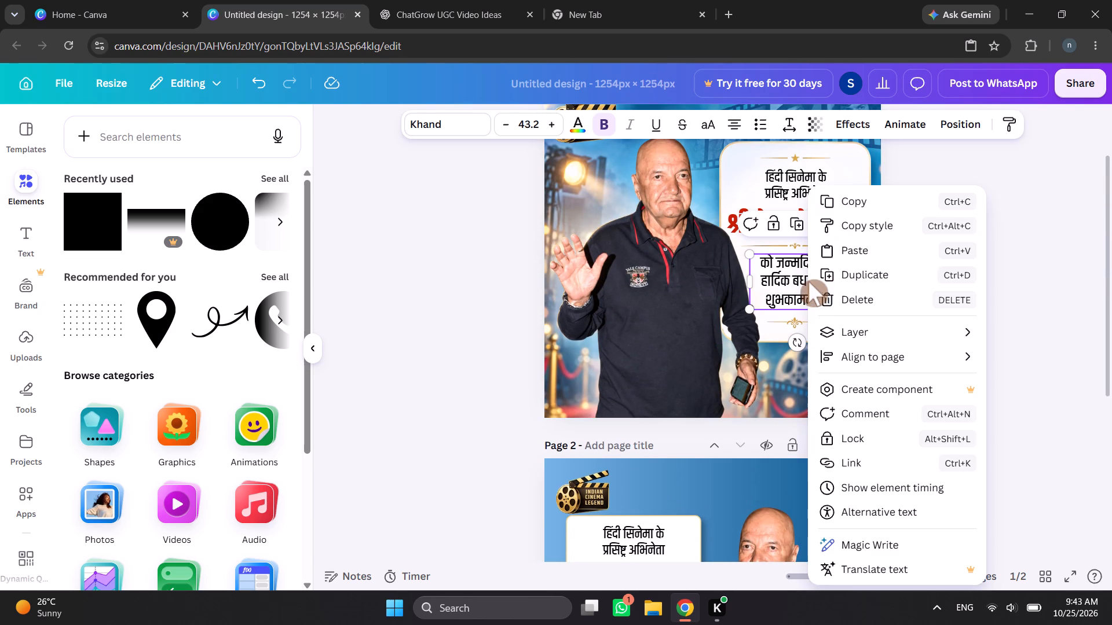
left_click(849, 197)
left_click(898, 304)
scroll(944, 355, "down", 3)
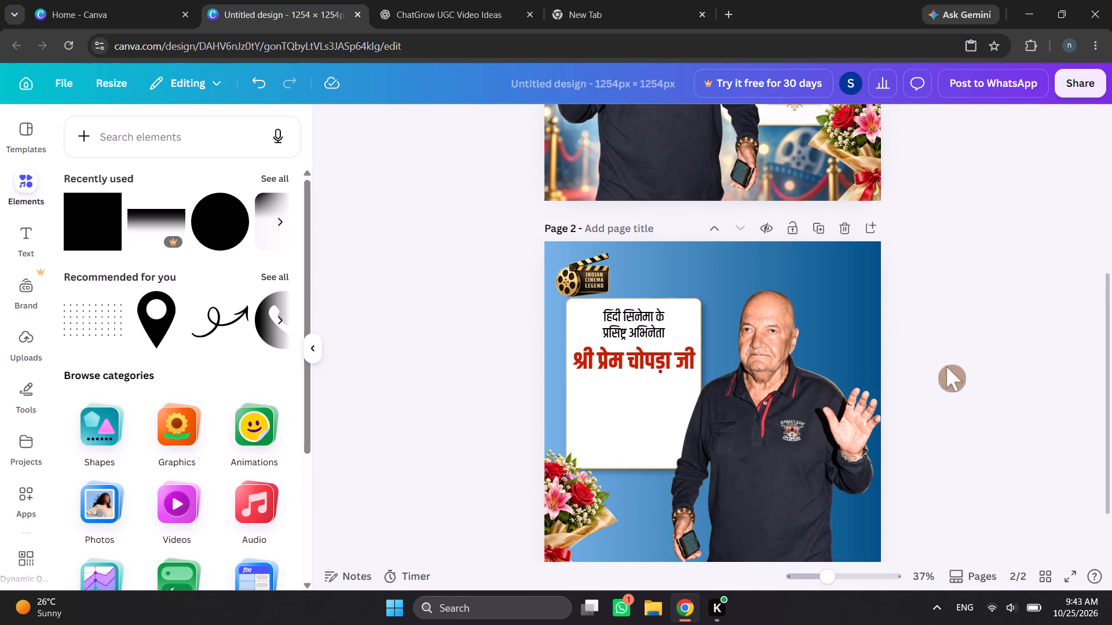
right_click(641, 389)
left_click_drag(697, 292, 712, 247)
left_click(712, 247)
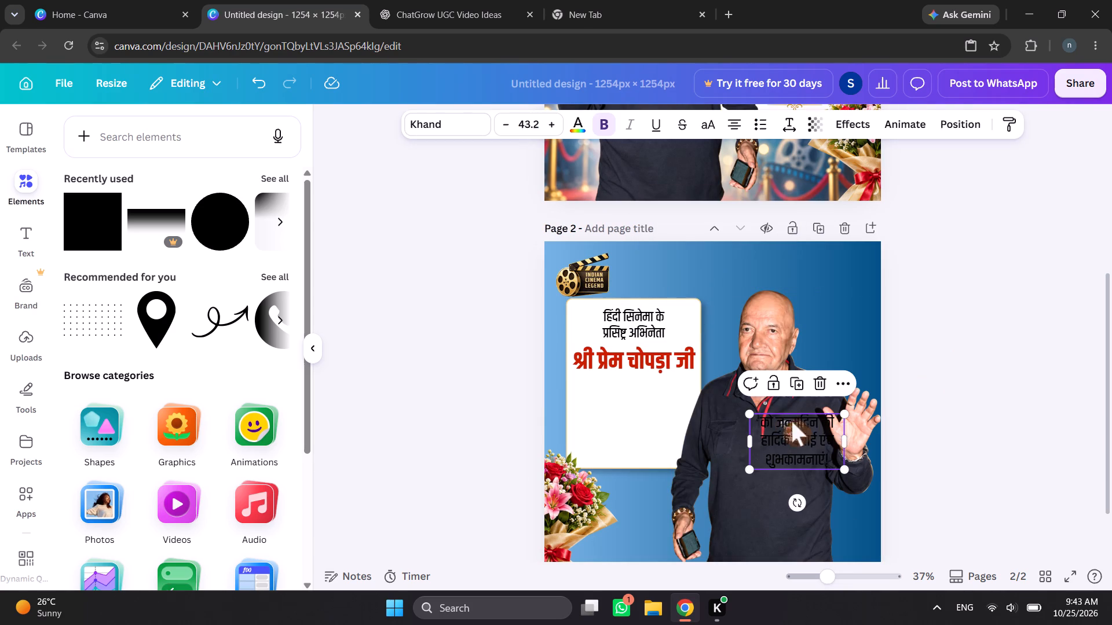
left_click_drag(800, 437, 633, 406)
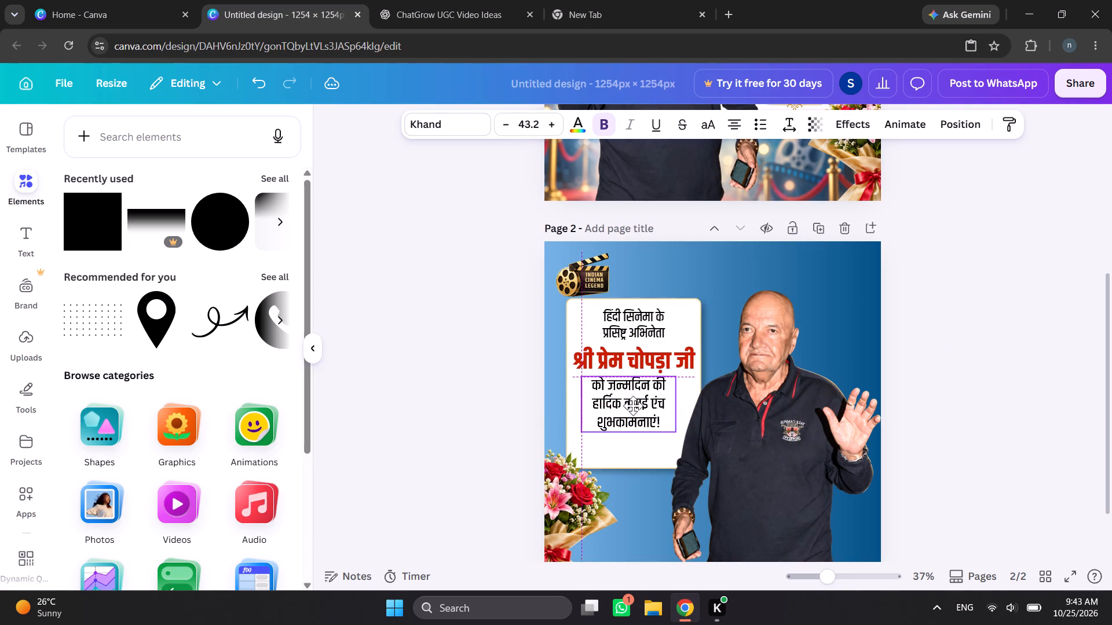
left_click_drag(633, 406, 637, 407)
left_click(934, 362)
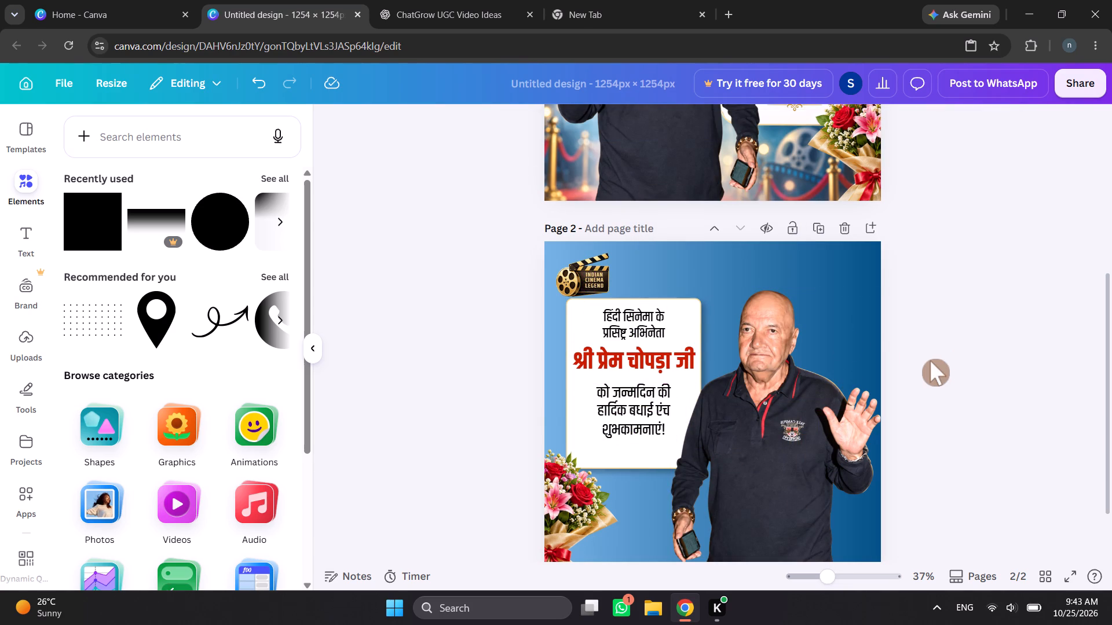
left_click(1053, 278)
Select the heading, red name and greeting together on page 2's card and shift them slightly down.
left_click(616, 311)
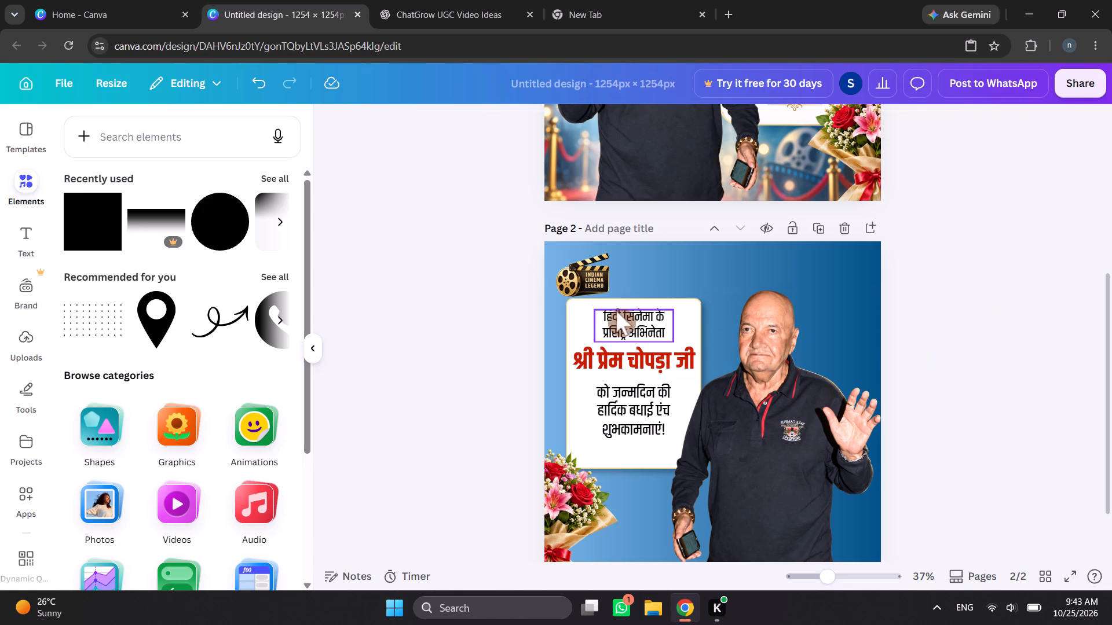
left_click(623, 352, "ctrl")
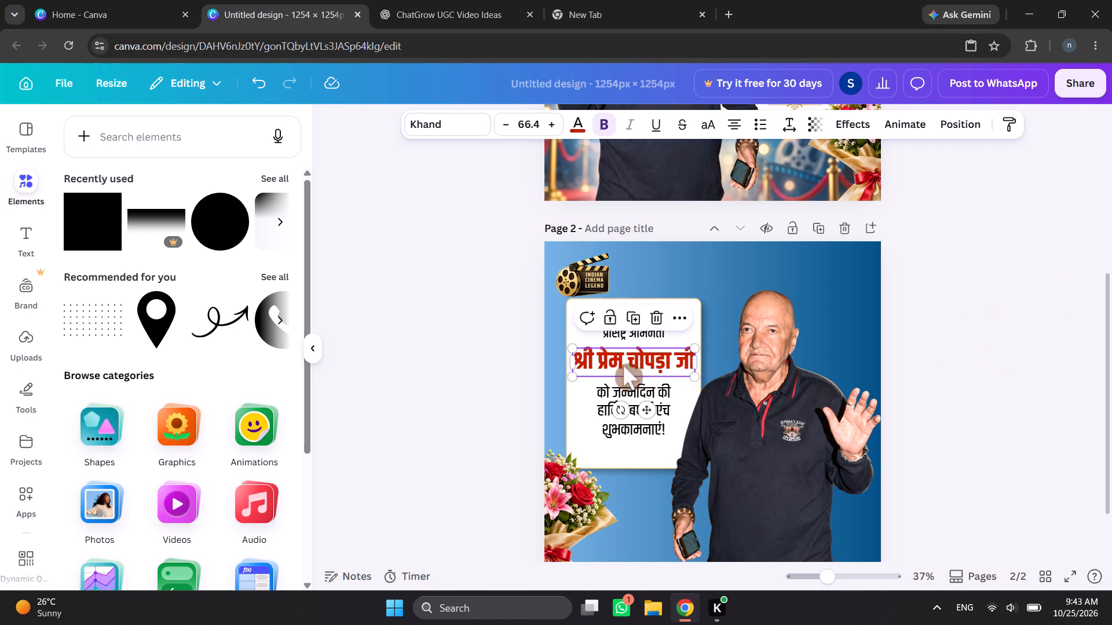
left_click(642, 432, "ctrl")
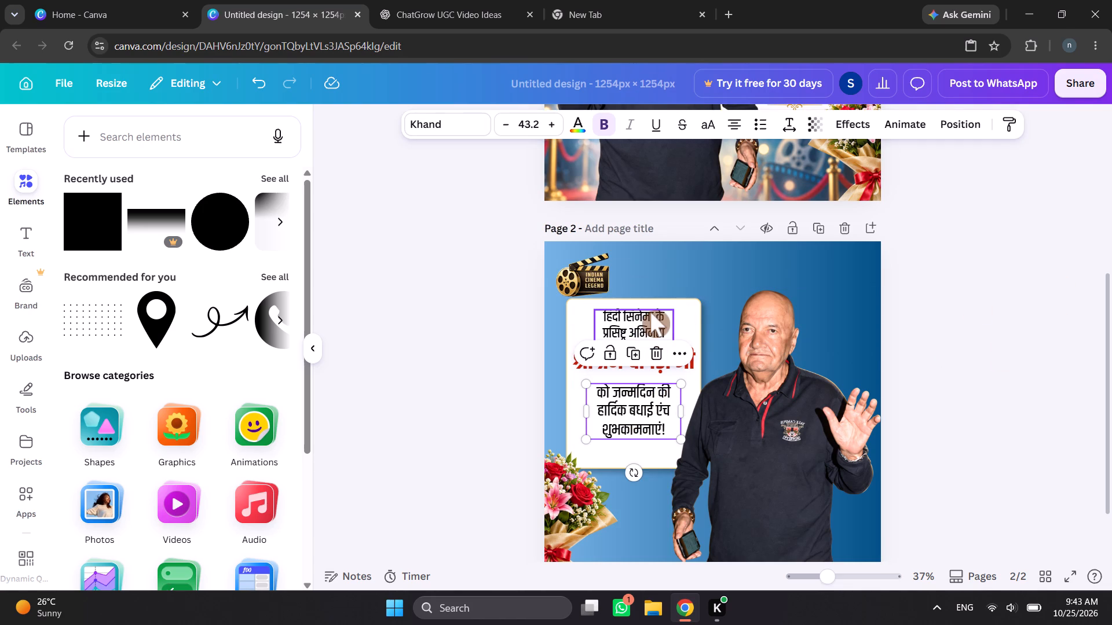
left_click(650, 312, "ctrl")
left_click(663, 355, "ctrl")
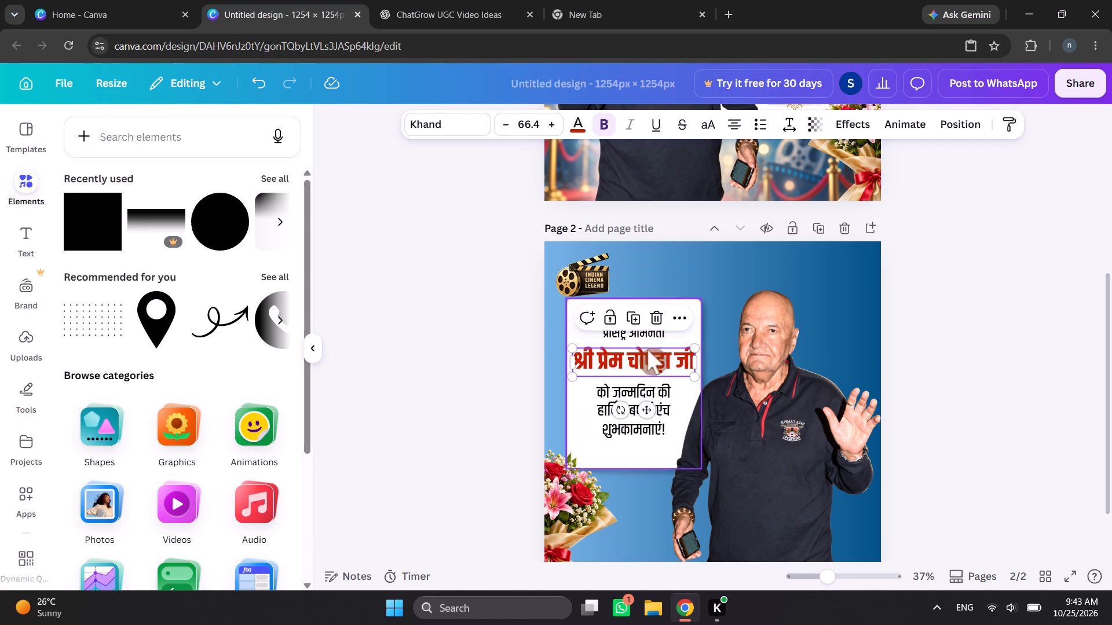
left_click(636, 335)
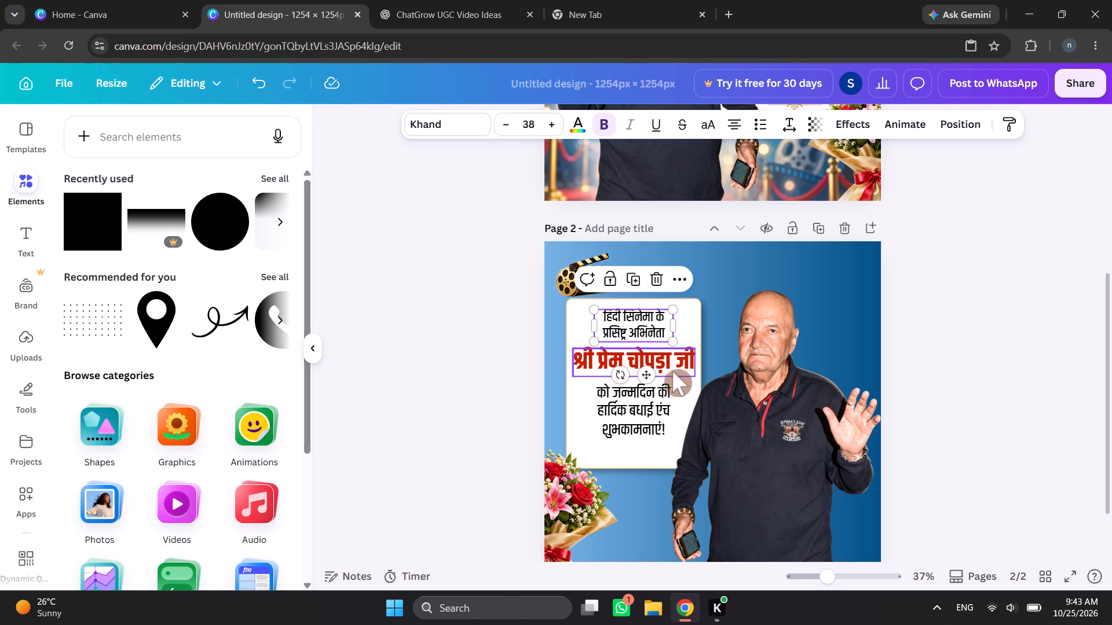
left_click(674, 362, "shift")
left_click(646, 412, "shift")
left_click(661, 358)
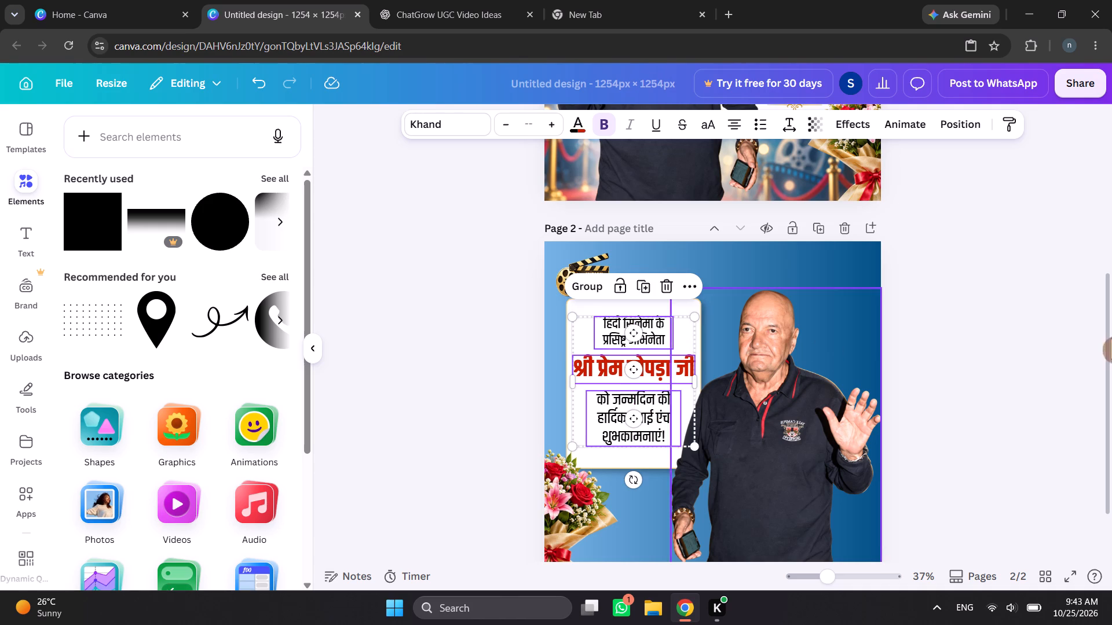
left_click(1034, 347)
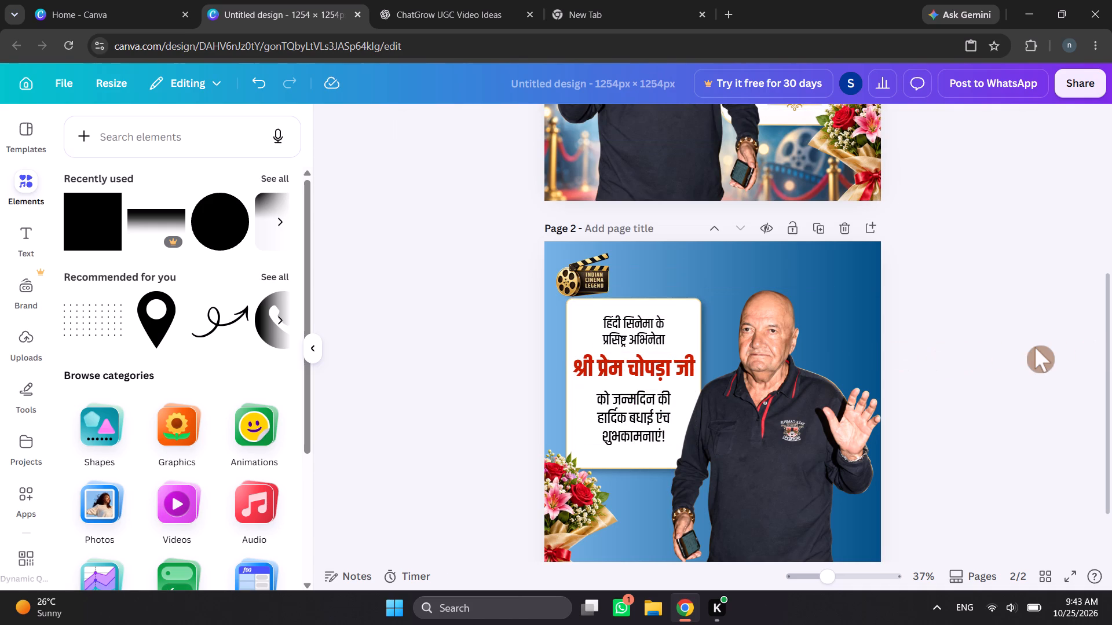
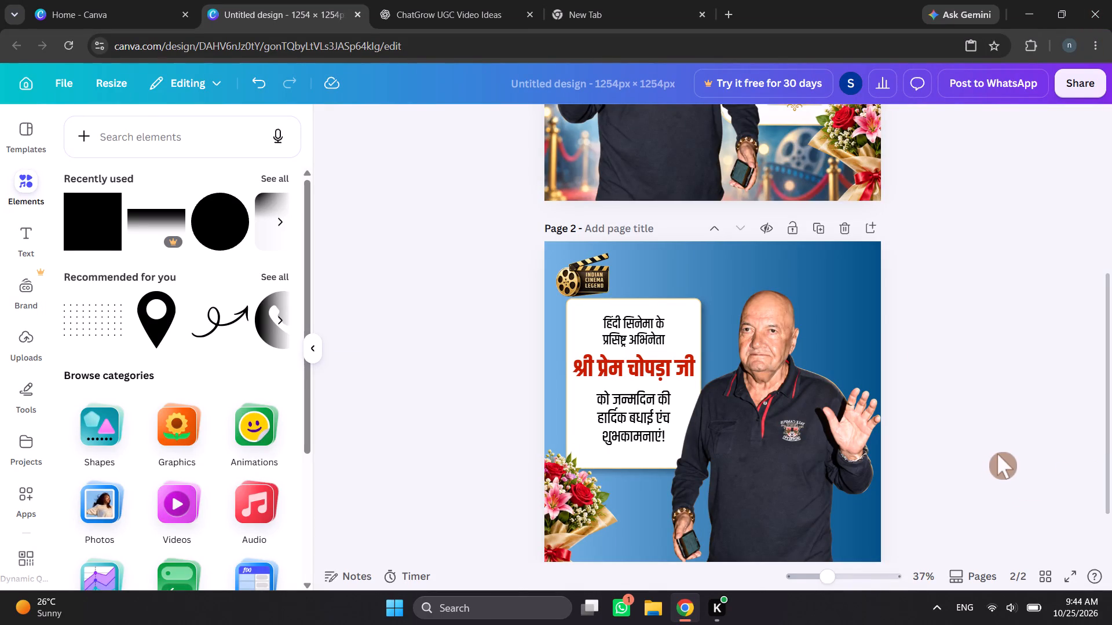
Copy the filmstrip portrait image from page 1 and paste it across the top of page 2's design.
left_click(975, 387)
scroll(974, 388, "down", 1)
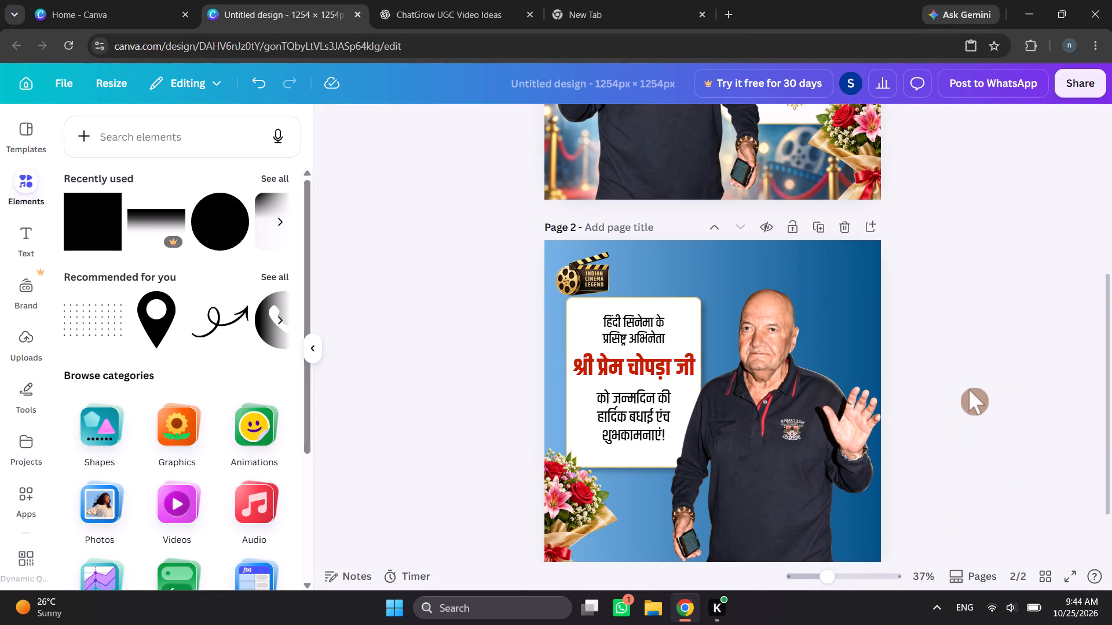
scroll(969, 389, "up", 4)
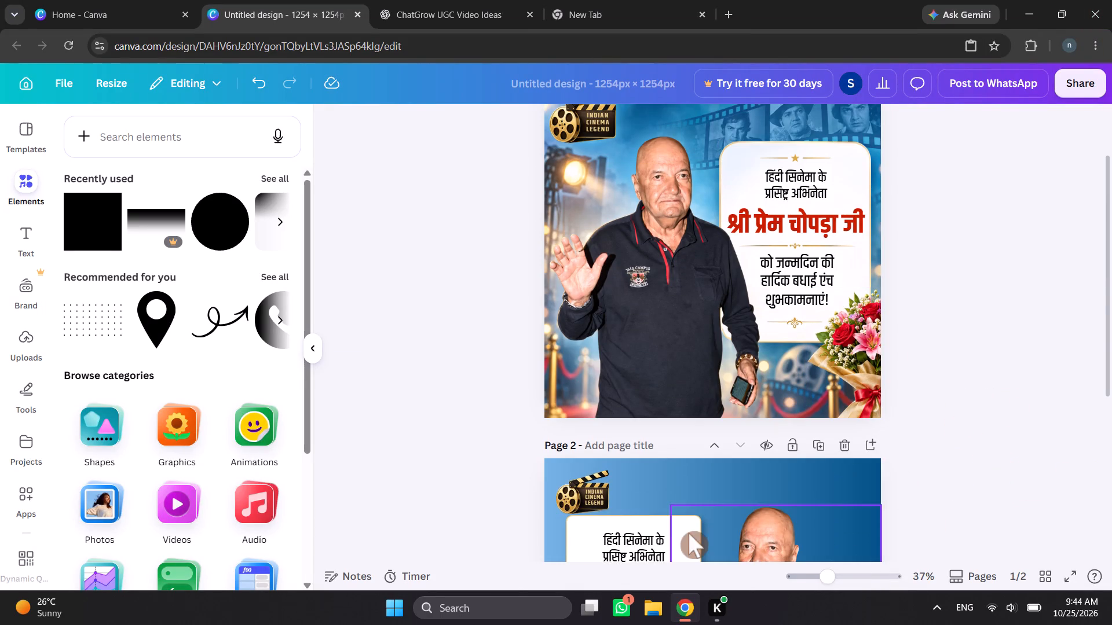
scroll(689, 533, "up", 5)
left_click(840, 186)
right_click(840, 186)
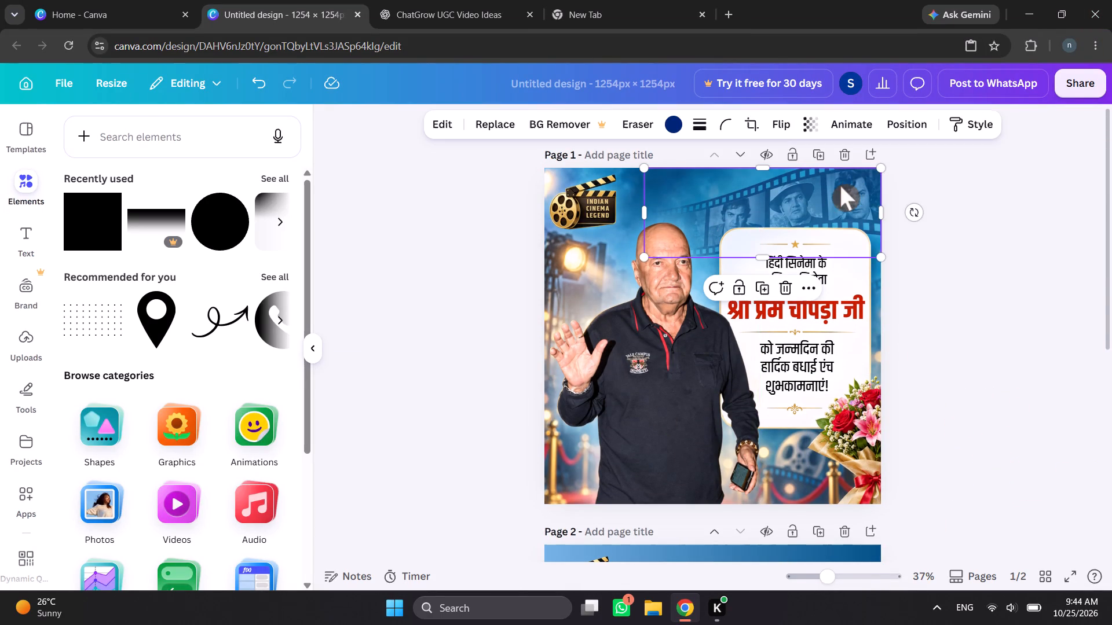
left_click(869, 108)
scroll(915, 264, "down", 5)
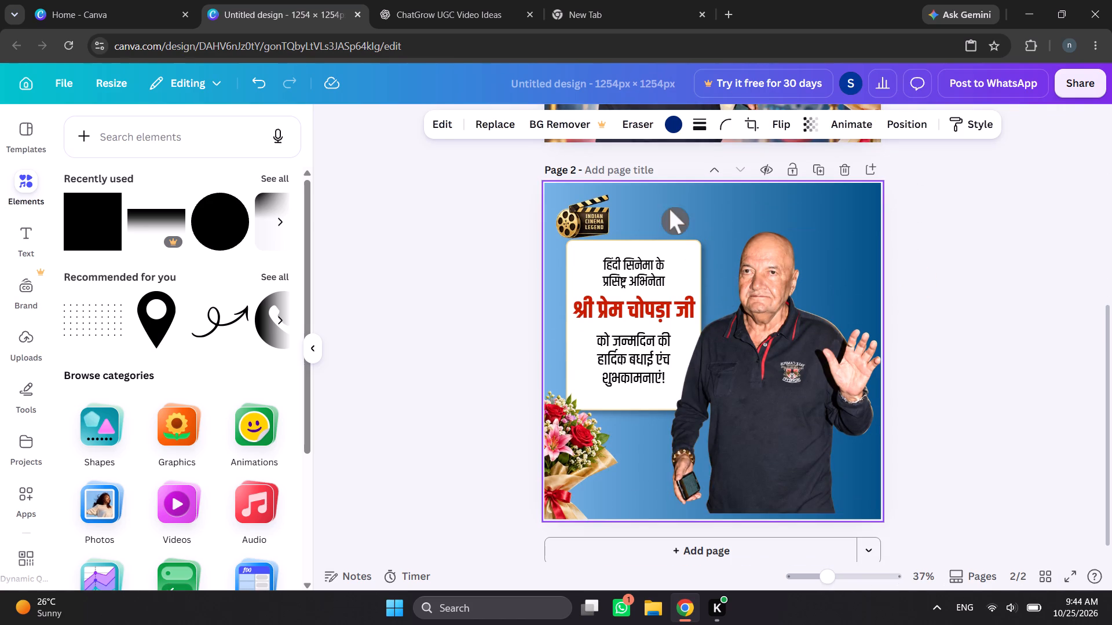
left_click(670, 203)
right_click(670, 203)
left_click(726, 289)
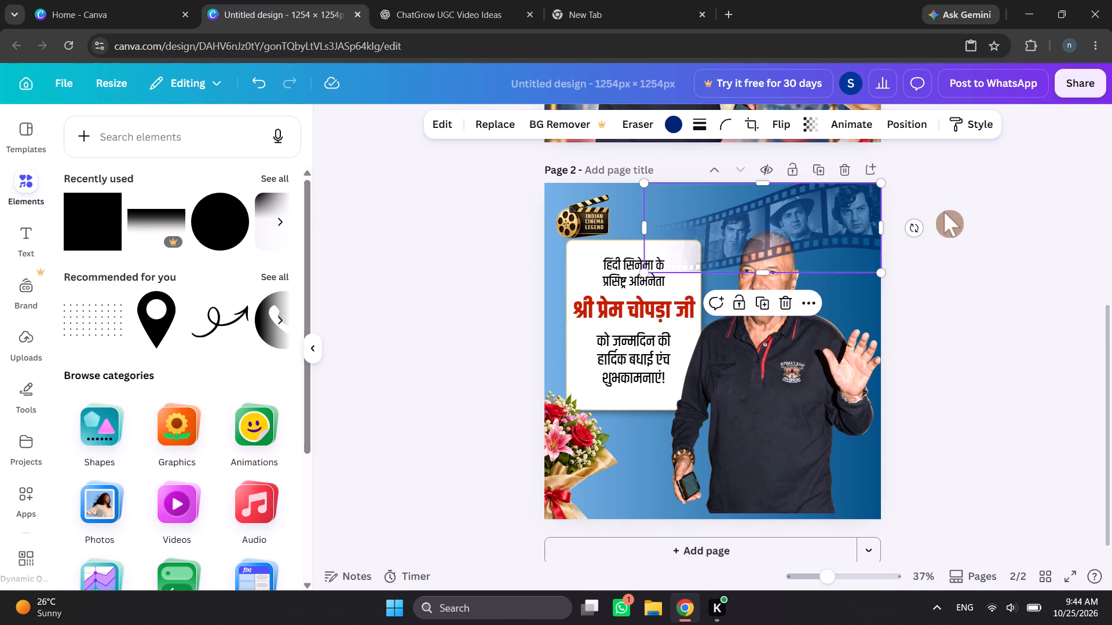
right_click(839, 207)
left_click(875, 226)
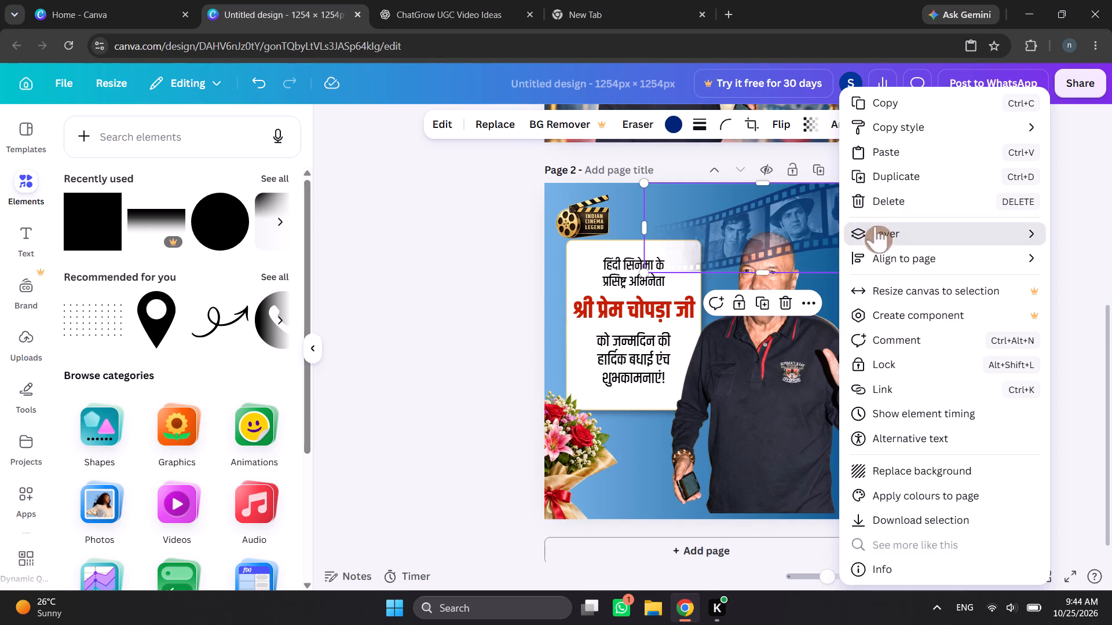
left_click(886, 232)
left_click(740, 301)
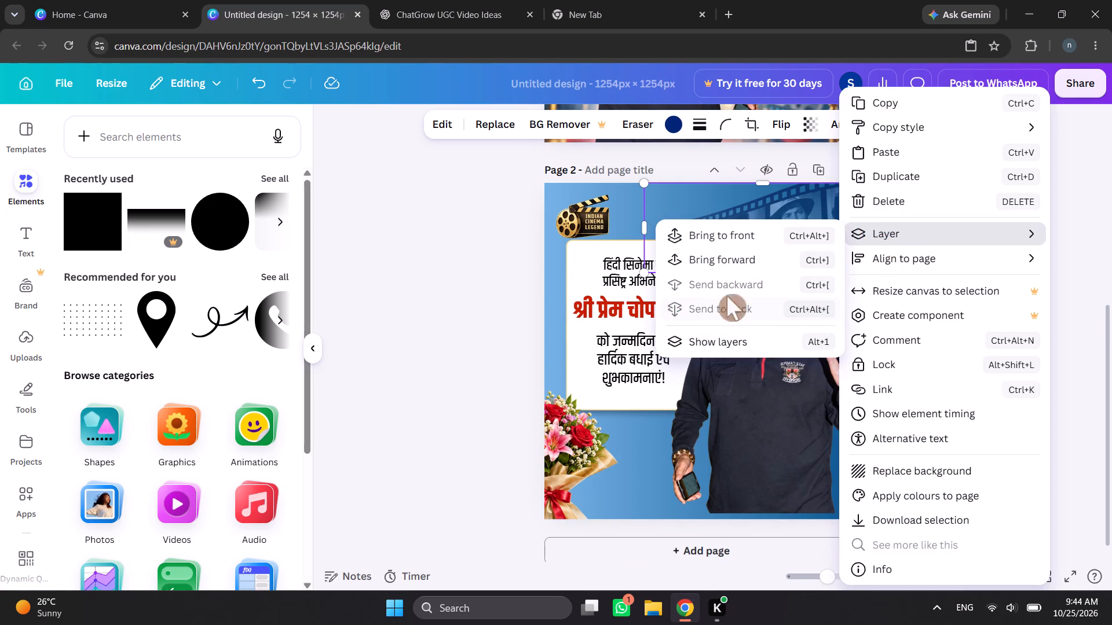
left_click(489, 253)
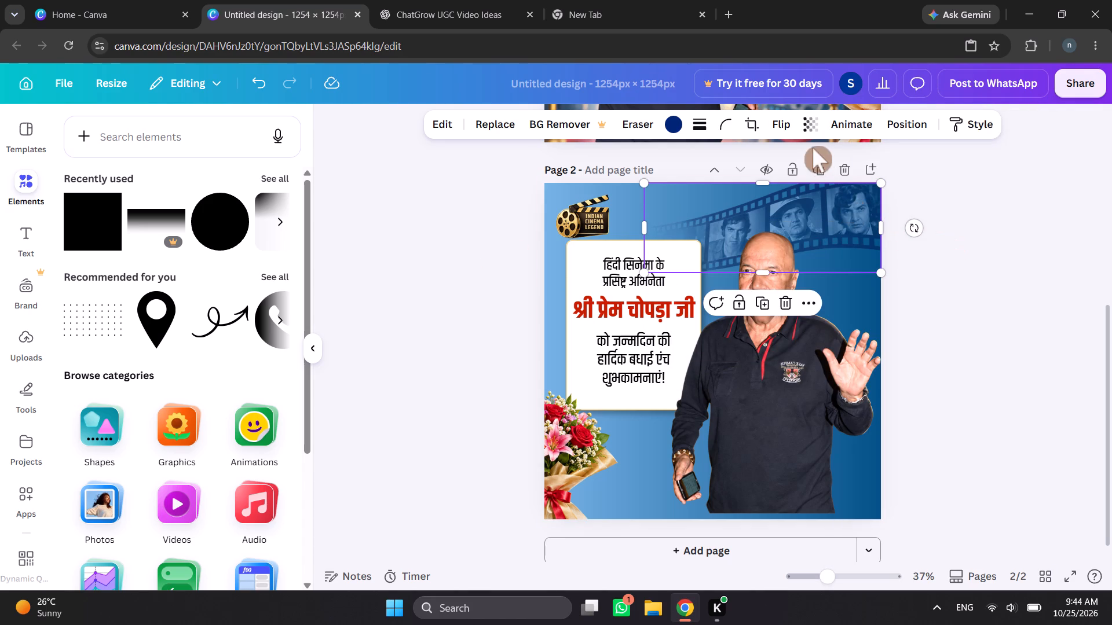
Lower the opacity of page 2's filmstrip image so it fades faintly into the blue gradient.
left_click(809, 128)
left_click(814, 183)
left_click(809, 183)
left_click(804, 184)
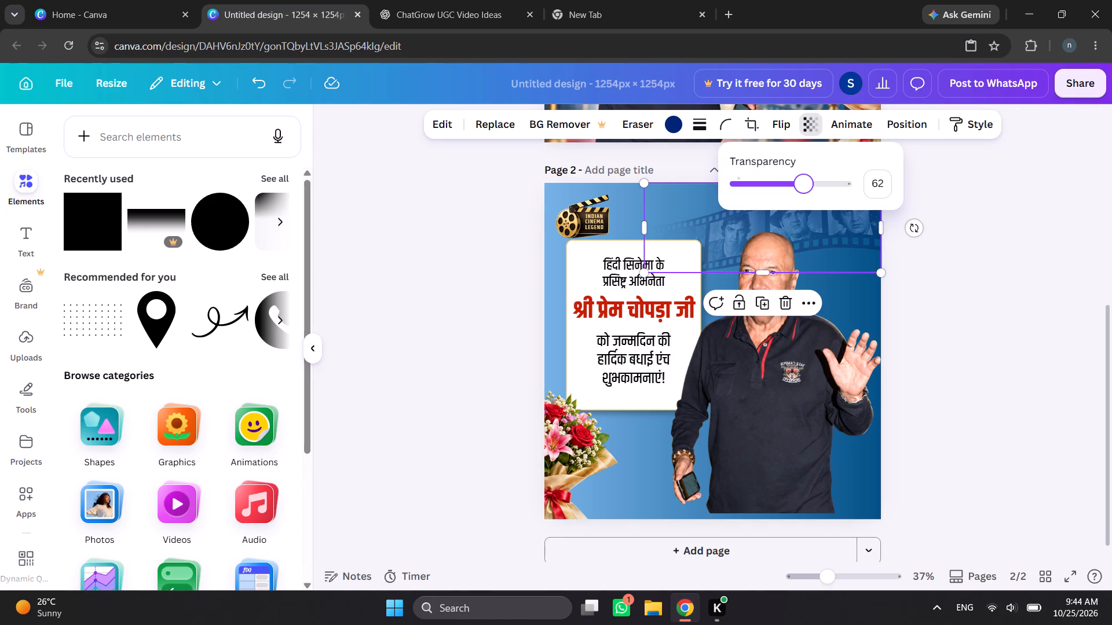
left_click(795, 184)
left_click(960, 292)
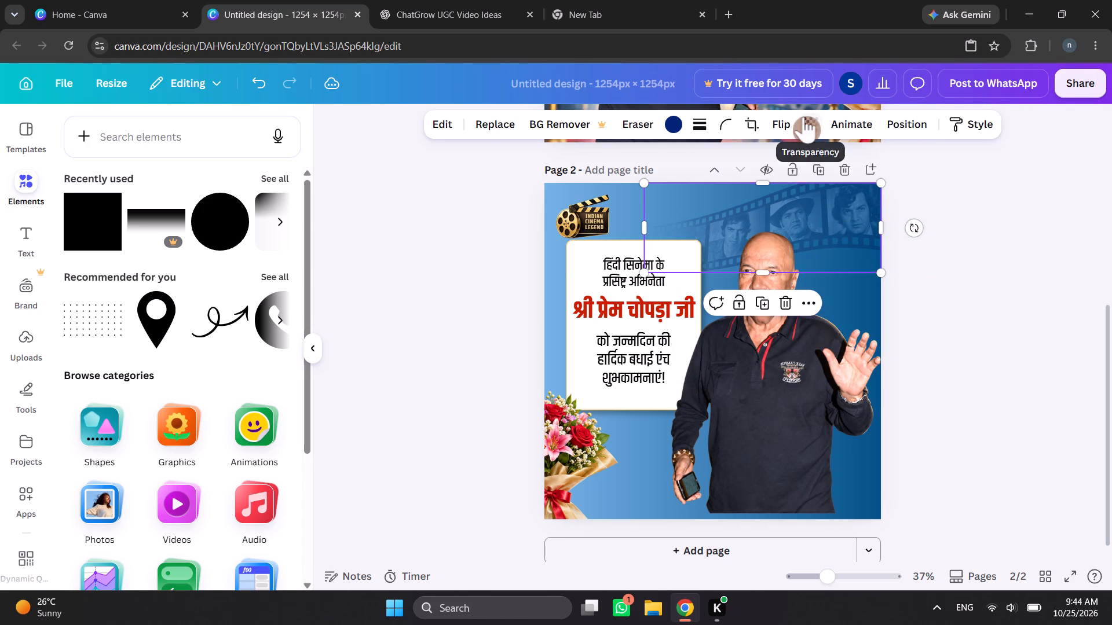
left_click(803, 116)
left_click(776, 180)
left_click(920, 211)
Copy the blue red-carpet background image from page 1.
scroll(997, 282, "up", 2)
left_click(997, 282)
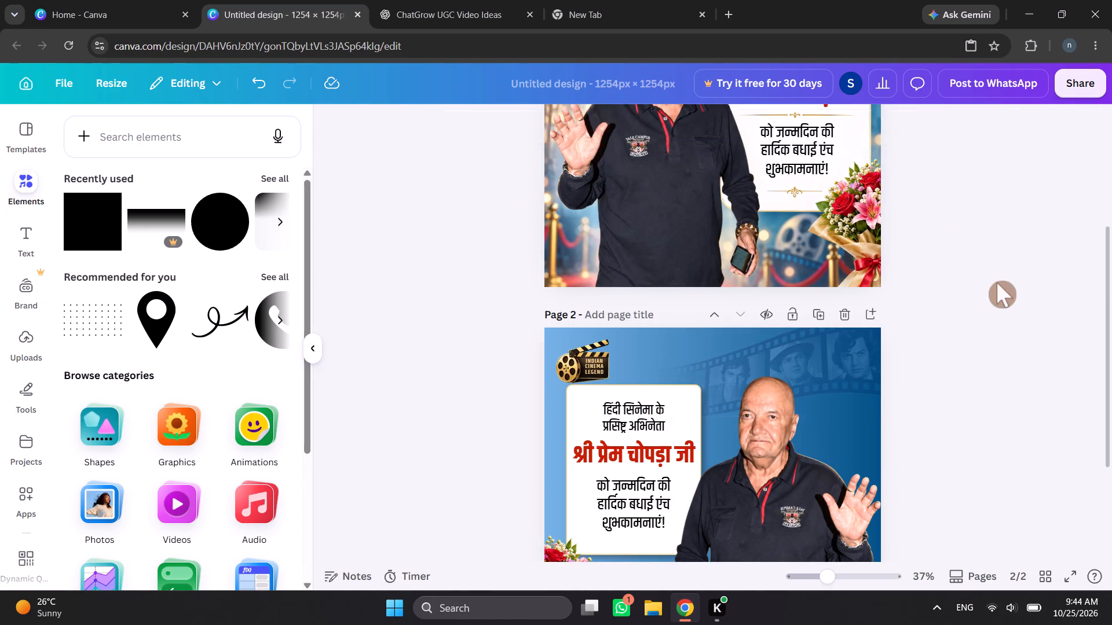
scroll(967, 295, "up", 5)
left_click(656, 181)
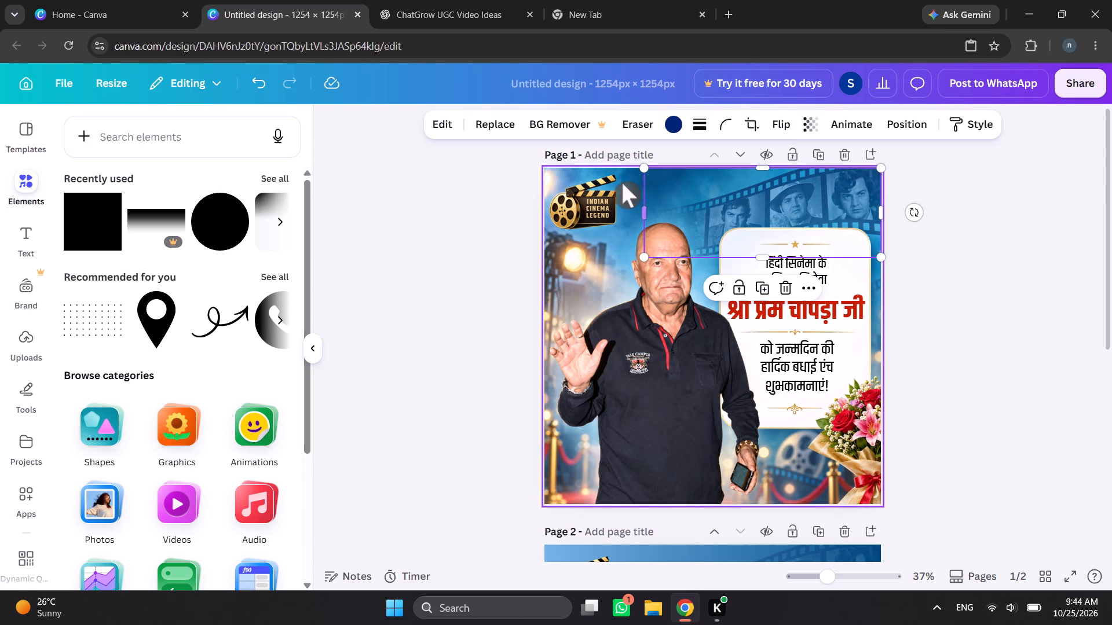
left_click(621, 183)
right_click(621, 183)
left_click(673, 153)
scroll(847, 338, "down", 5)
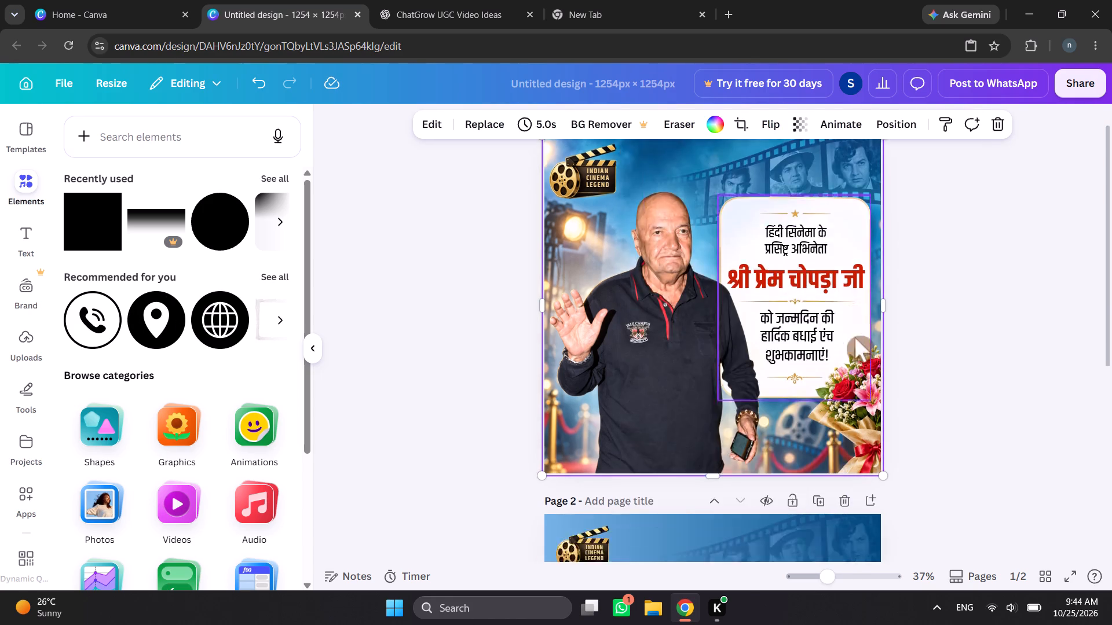
Move the man's cutout on page 2 slightly down so it sits flush with the page's bottom and right edges.
left_click(719, 437)
left_click_drag(787, 413, 788, 417)
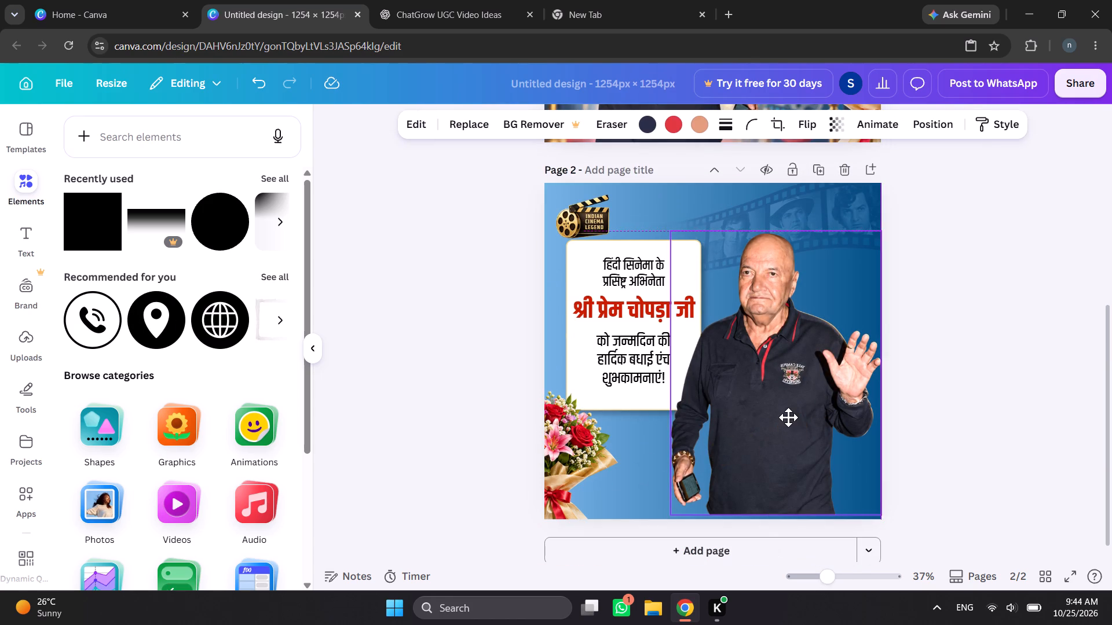
left_click_drag(788, 417, 791, 418)
left_click(791, 418)
left_click_drag(791, 418, 787, 420)
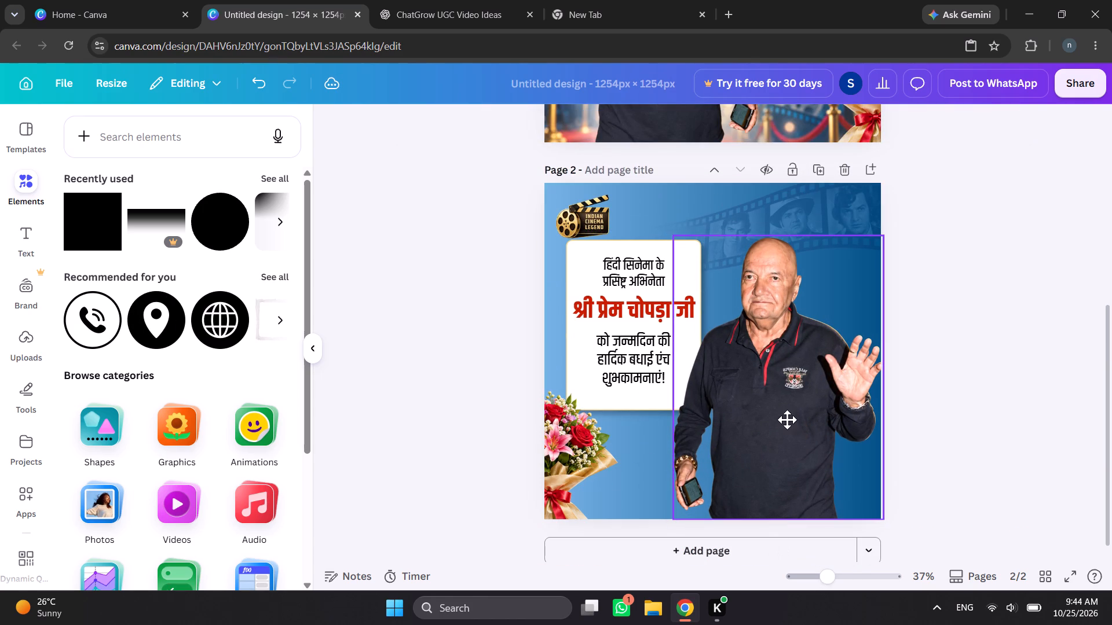
left_click_drag(787, 420, 785, 420)
left_click_drag(796, 416, 790, 418)
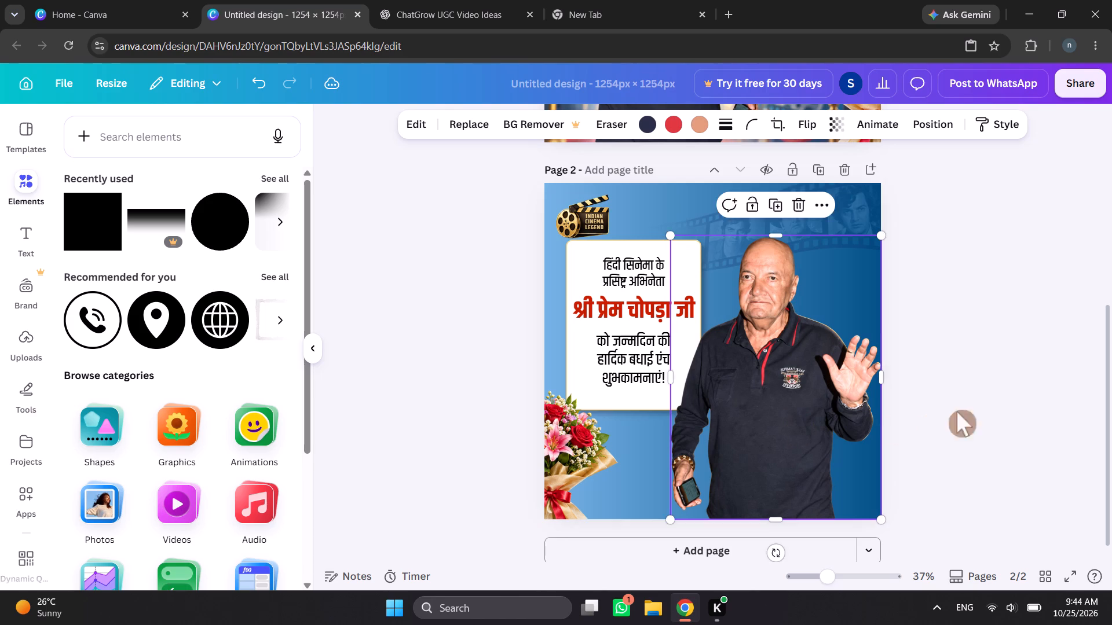
left_click(1012, 400)
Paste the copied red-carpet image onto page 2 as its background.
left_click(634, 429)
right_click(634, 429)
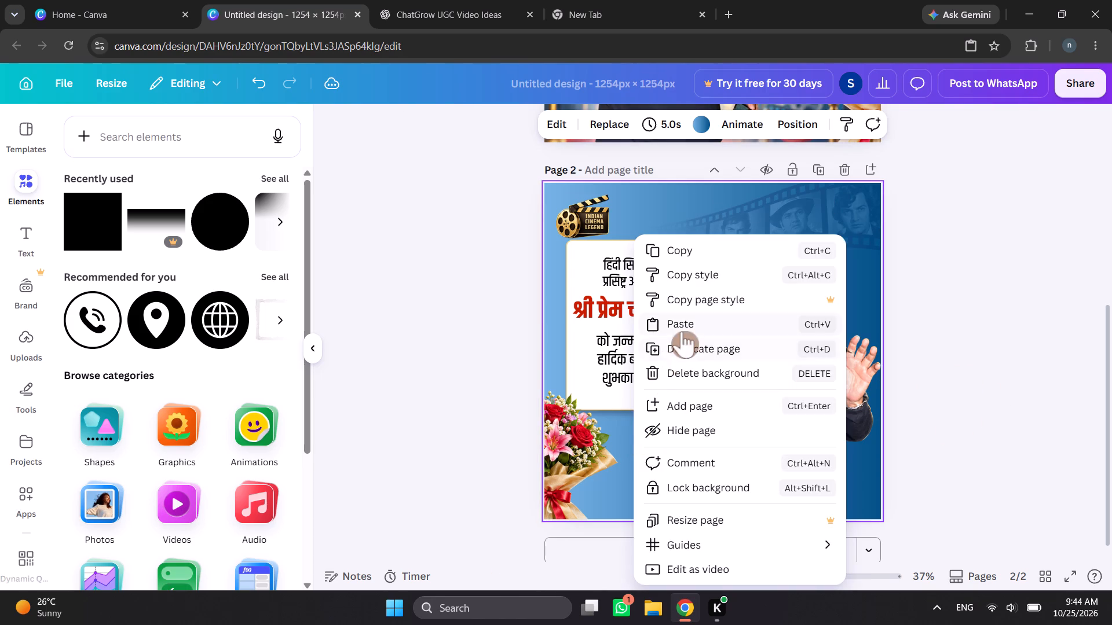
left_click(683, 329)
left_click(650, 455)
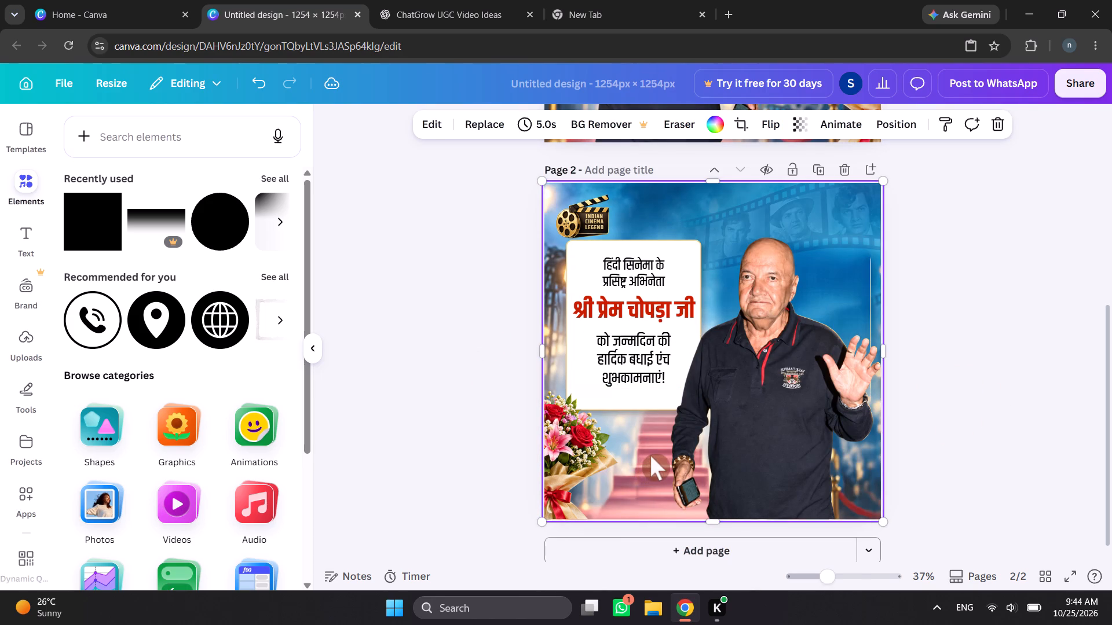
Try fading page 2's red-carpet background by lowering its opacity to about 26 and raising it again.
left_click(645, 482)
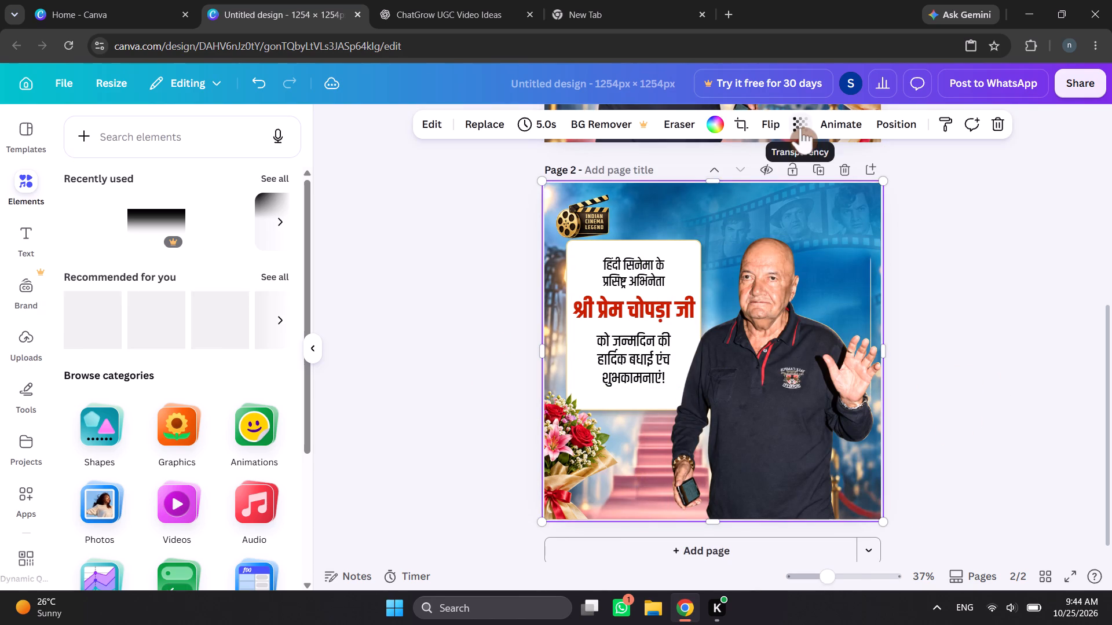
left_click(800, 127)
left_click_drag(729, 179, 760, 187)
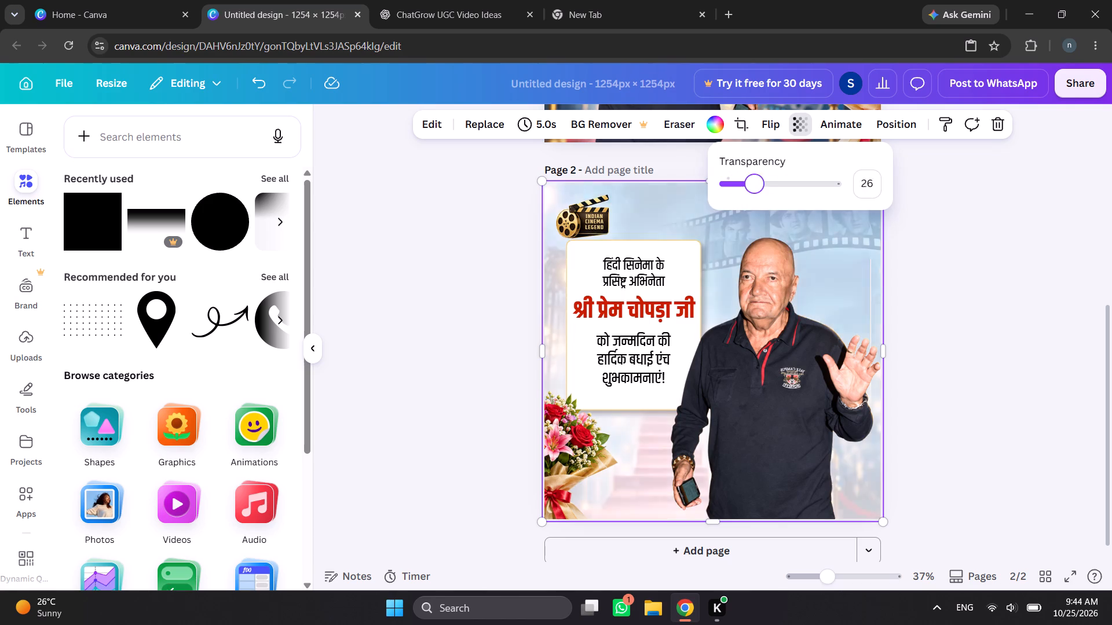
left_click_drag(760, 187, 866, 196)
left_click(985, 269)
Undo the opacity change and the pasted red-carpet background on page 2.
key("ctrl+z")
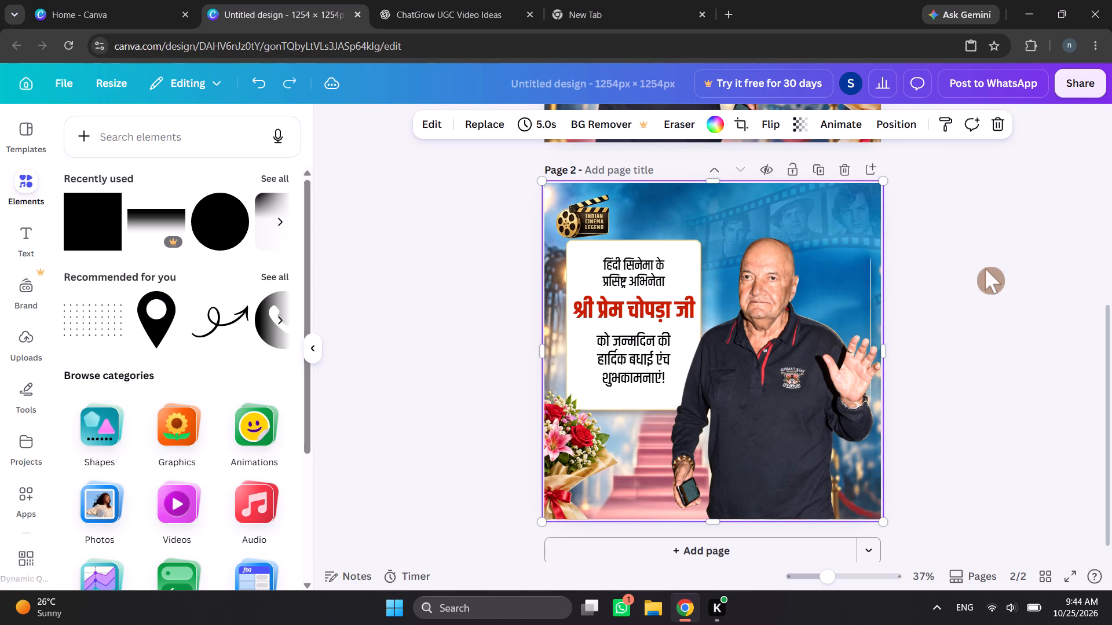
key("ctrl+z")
Add a new page 3 after page 2.
scroll(985, 281, "up", 1)
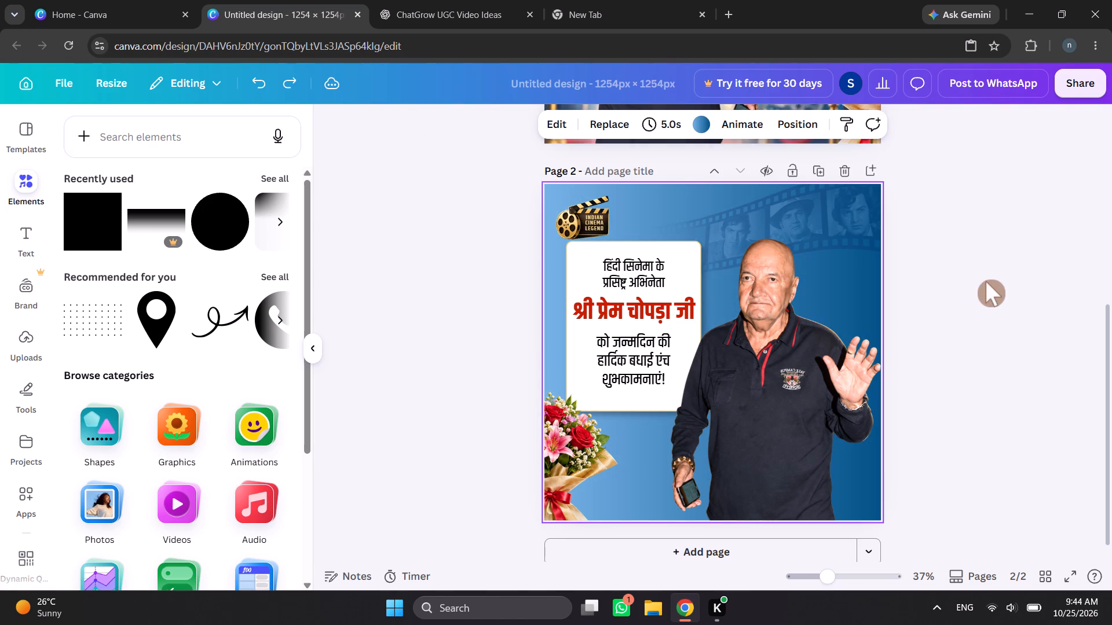
scroll(986, 281, "up", 2)
scroll(957, 332, "down", 3)
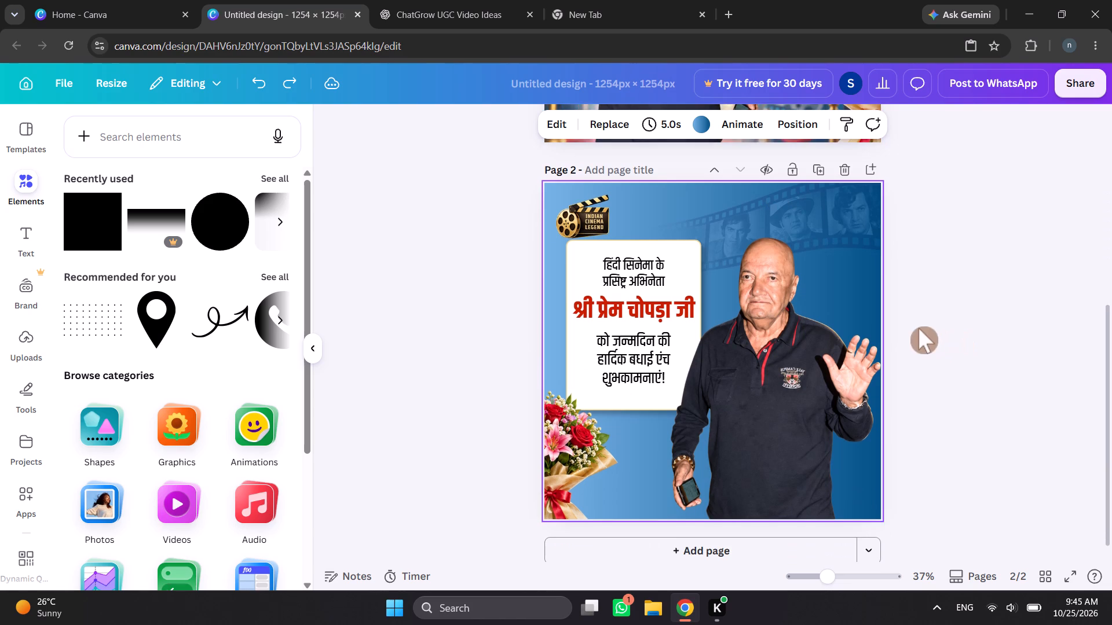
left_click(983, 321)
scroll(787, 497, "down", 1)
left_click(777, 542)
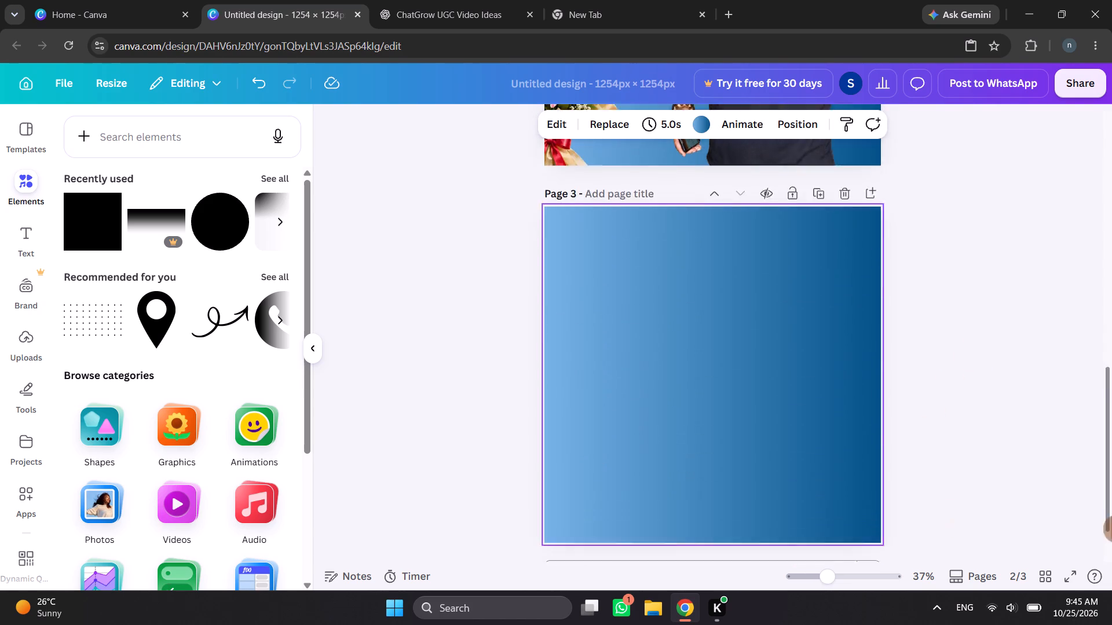
Copy the red-carpet background image from page 1 and paste it onto page 3.
scroll(1111, 517, "up", 14)
left_click(720, 186)
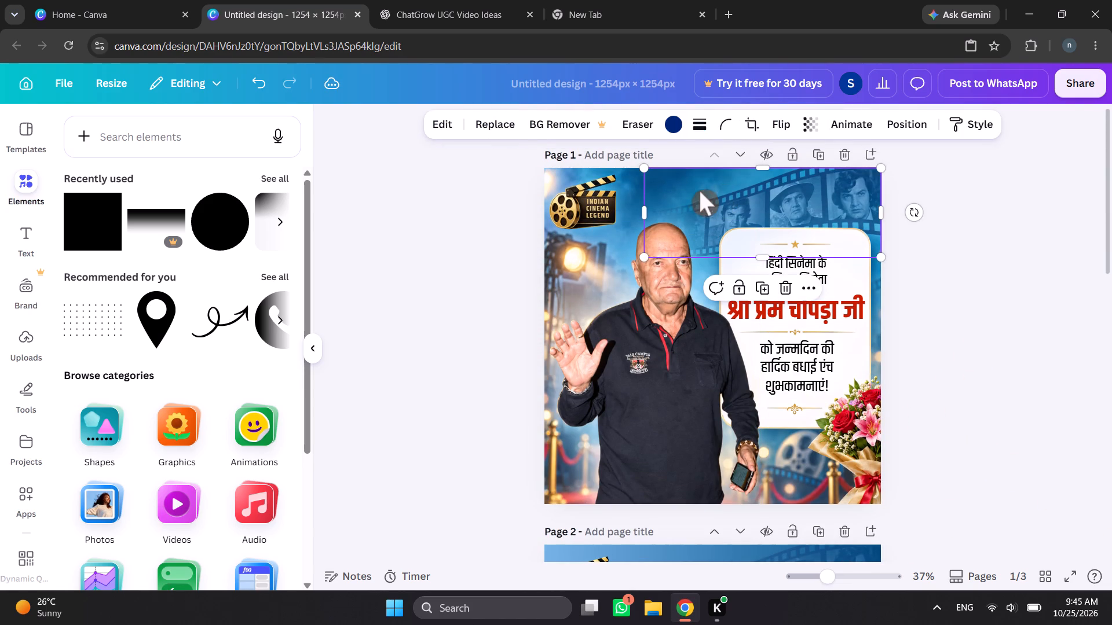
left_click(628, 190)
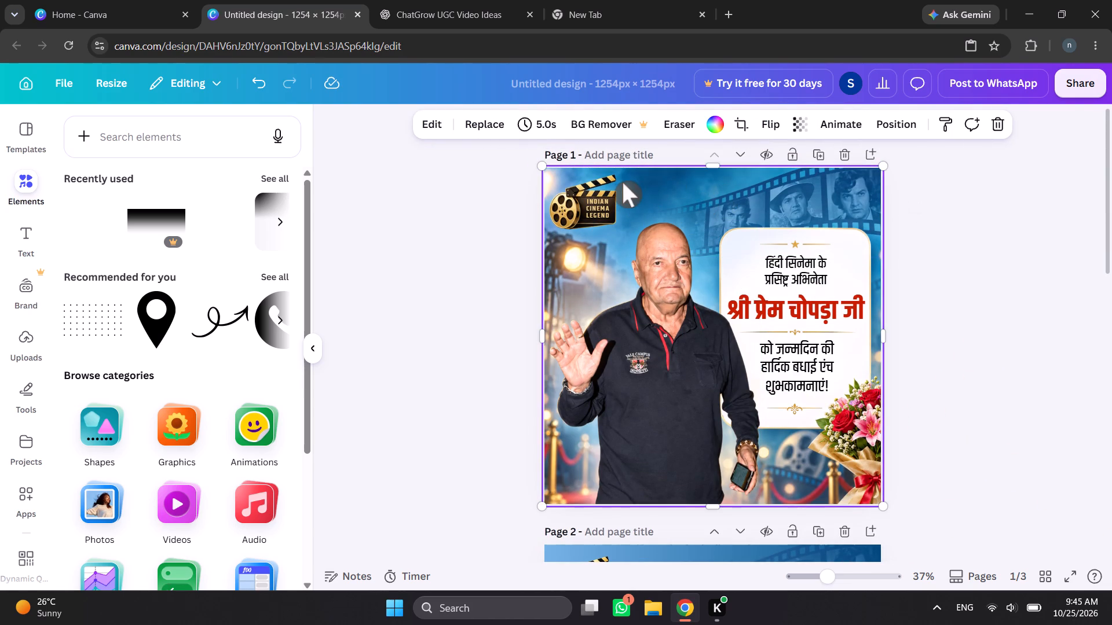
left_click_drag(623, 182, 621, 211)
left_click(629, 194)
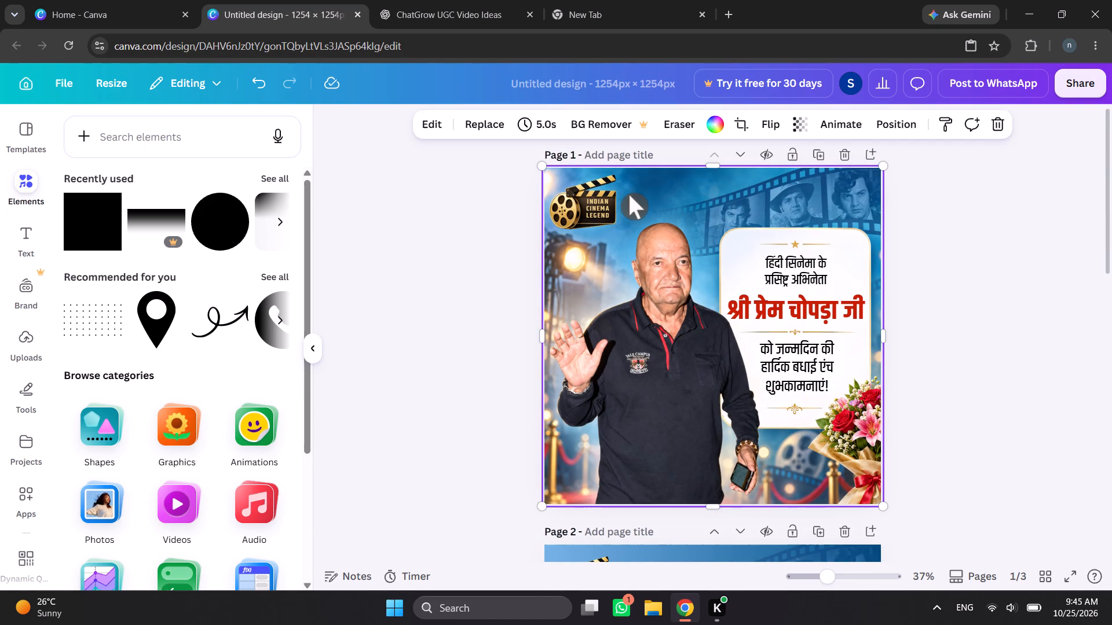
key("ctrl+c")
left_click(888, 232)
scroll(920, 250, "down", 4)
left_click(921, 252)
scroll(945, 306, "down", 9)
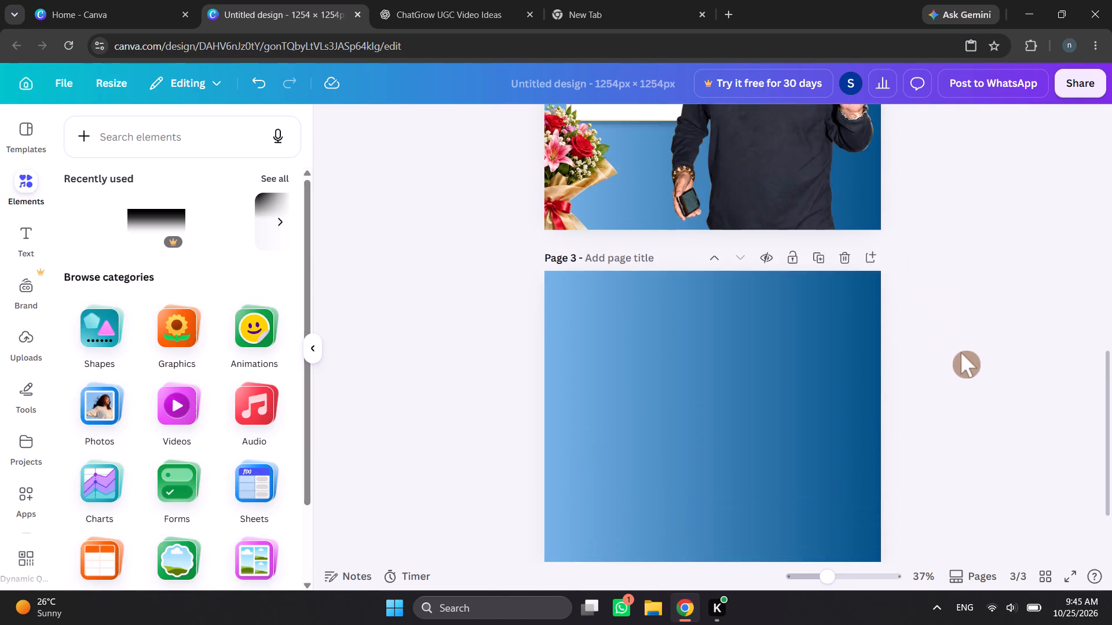
scroll(961, 352, "down", 1)
key("ctrl+v")
left_click(960, 335)
left_click(813, 334)
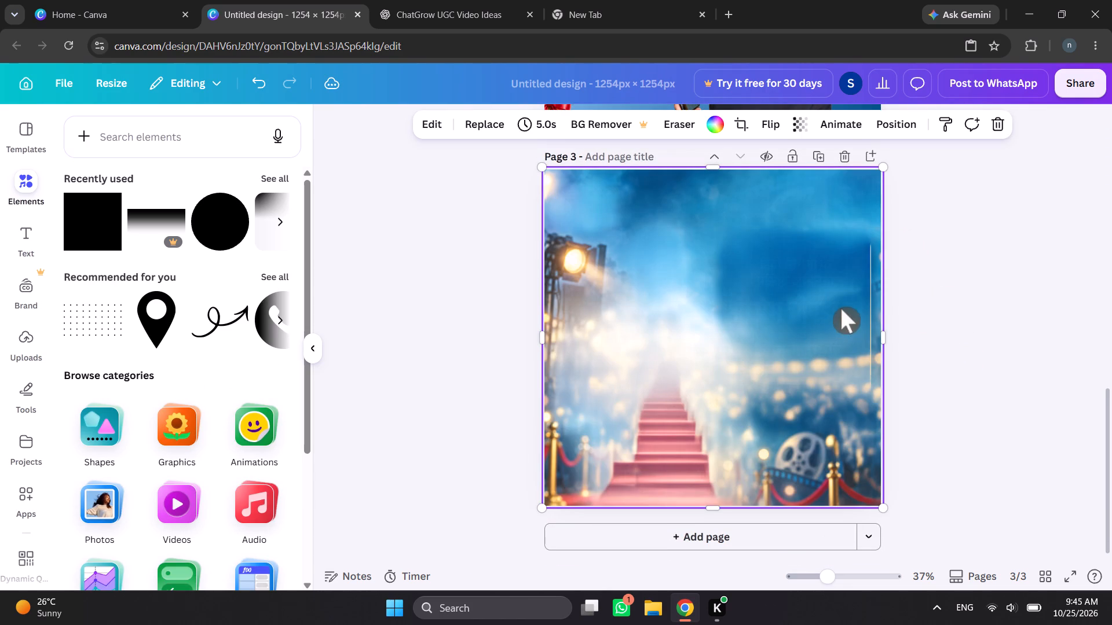
Detach the red-carpet image from page 3's background by shrinking it, and move it within the page as a loose image.
left_click_drag(881, 165, 810, 203)
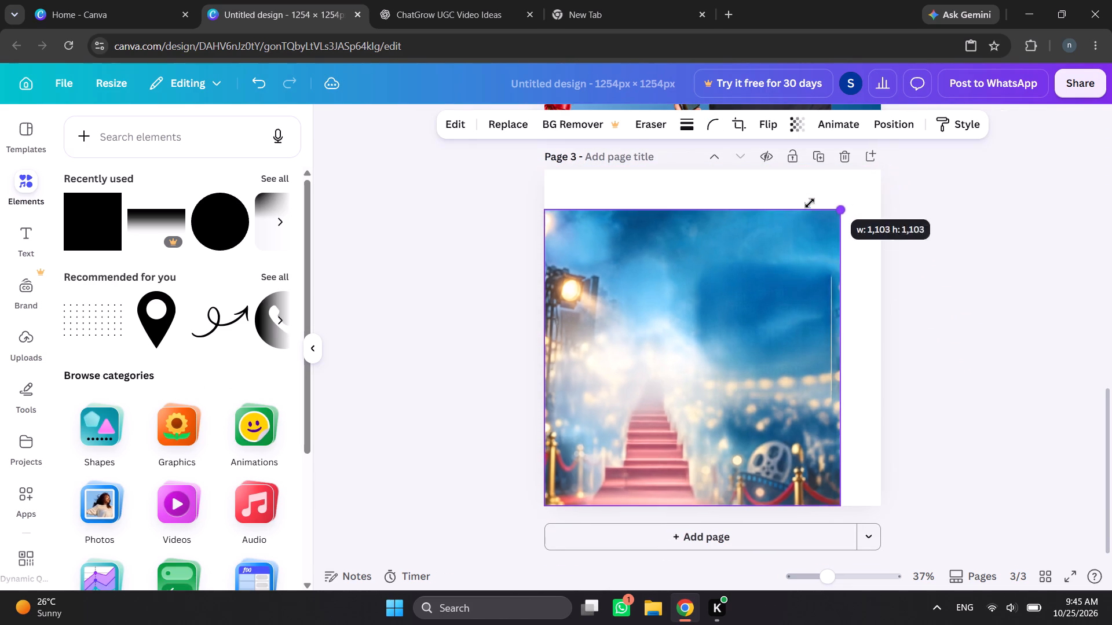
left_click_drag(810, 203, 785, 225)
left_click_drag(736, 313, 742, 252)
Move the loose red-carpet image from page 3 onto page 2, aligned to that page's top-left corner.
scroll(964, 302, "up", 3)
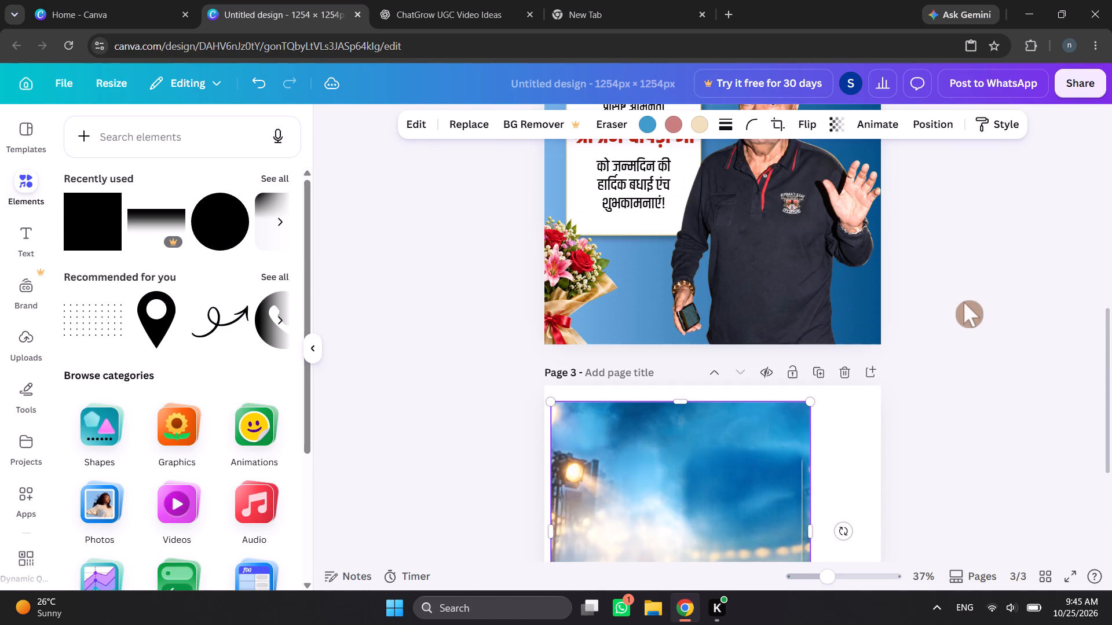
left_click_drag(740, 479, 779, 145)
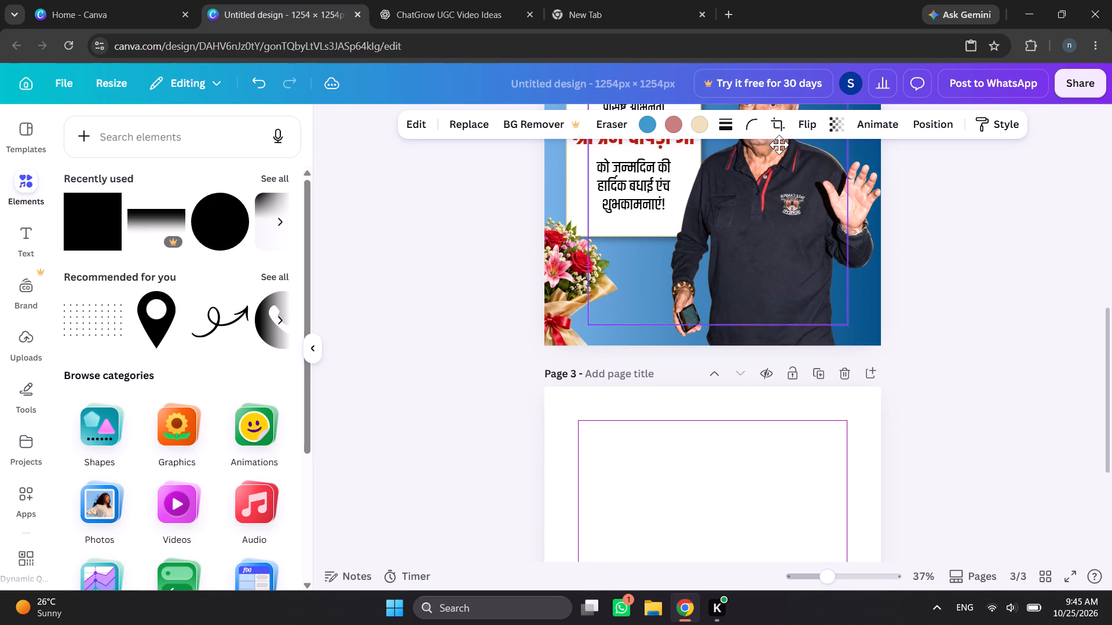
left_click_drag(779, 145, 779, 149)
scroll(1093, 358, "up", 4)
left_click_drag(747, 447, 719, 409)
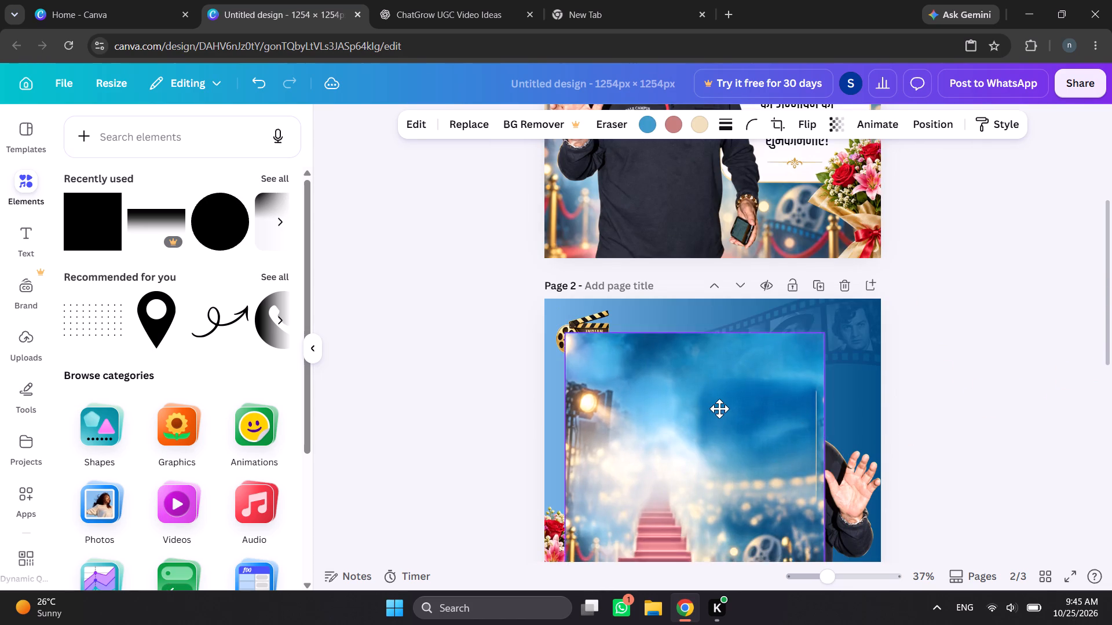
left_click_drag(719, 409, 704, 385)
Enlarge the red-carpet image on page 2 to 1,254 × 1,254 so it covers the whole page.
scroll(939, 396, "down", 3)
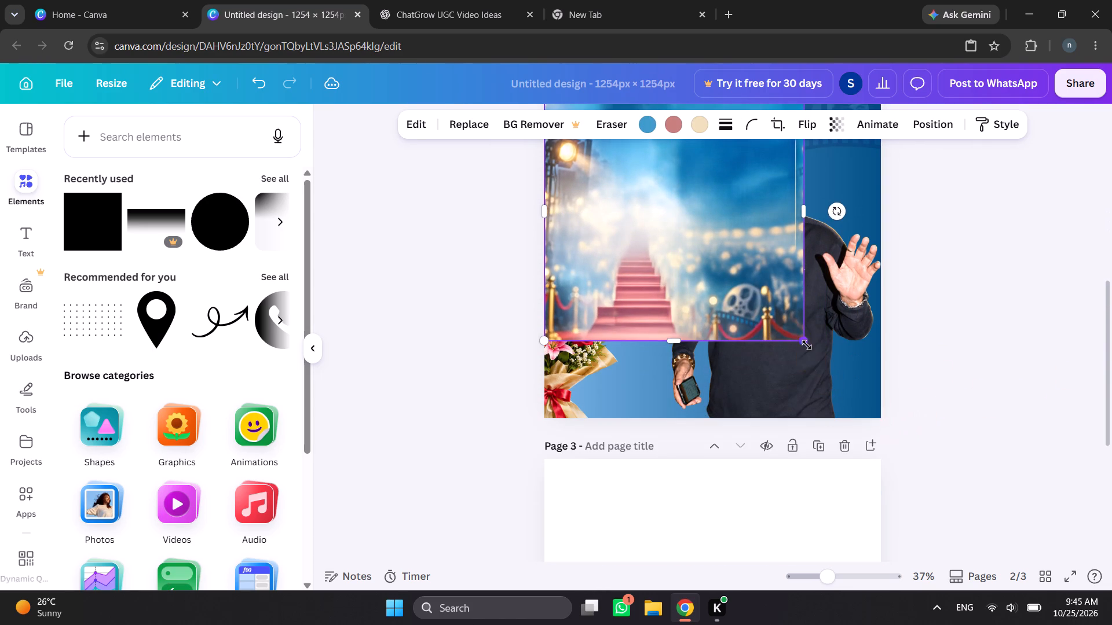
left_click_drag(807, 345, 886, 416)
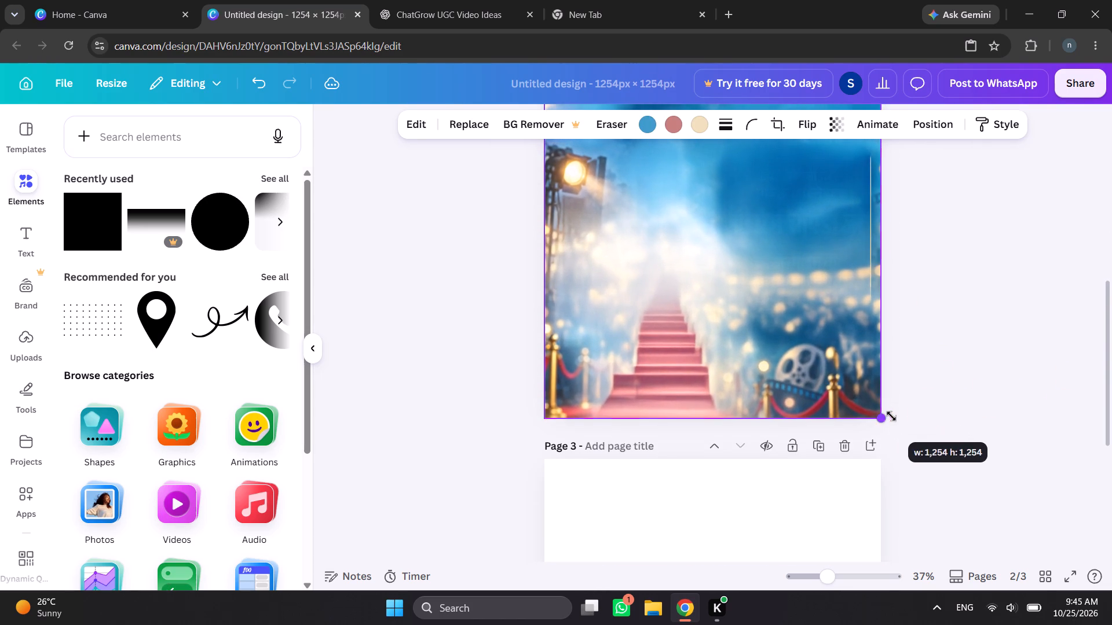
Send the red-carpet image on page 2 to the back, behind the filmstrip, card, greeting and cutout.
scroll(932, 406, "up", 4)
right_click(788, 428)
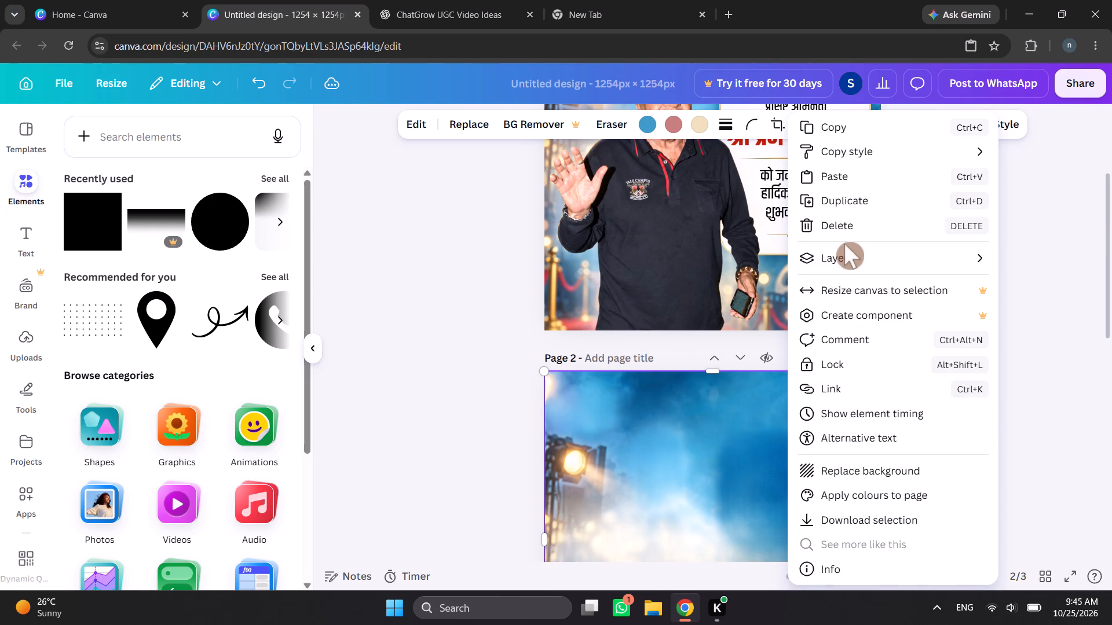
left_click(846, 256)
left_click(851, 261)
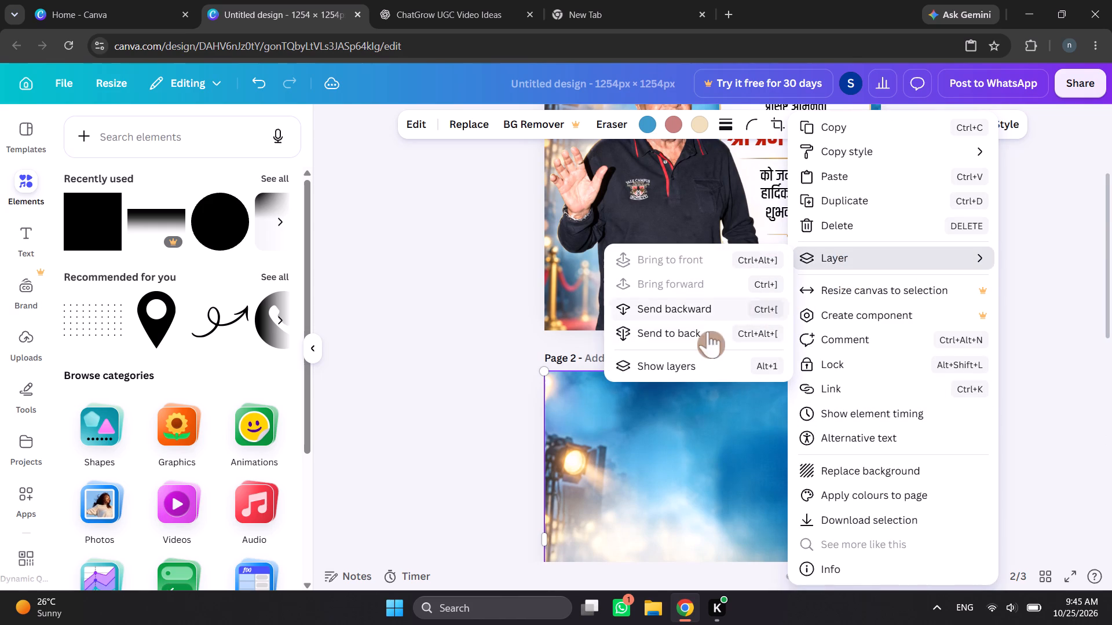
left_click(707, 332)
left_click(460, 338)
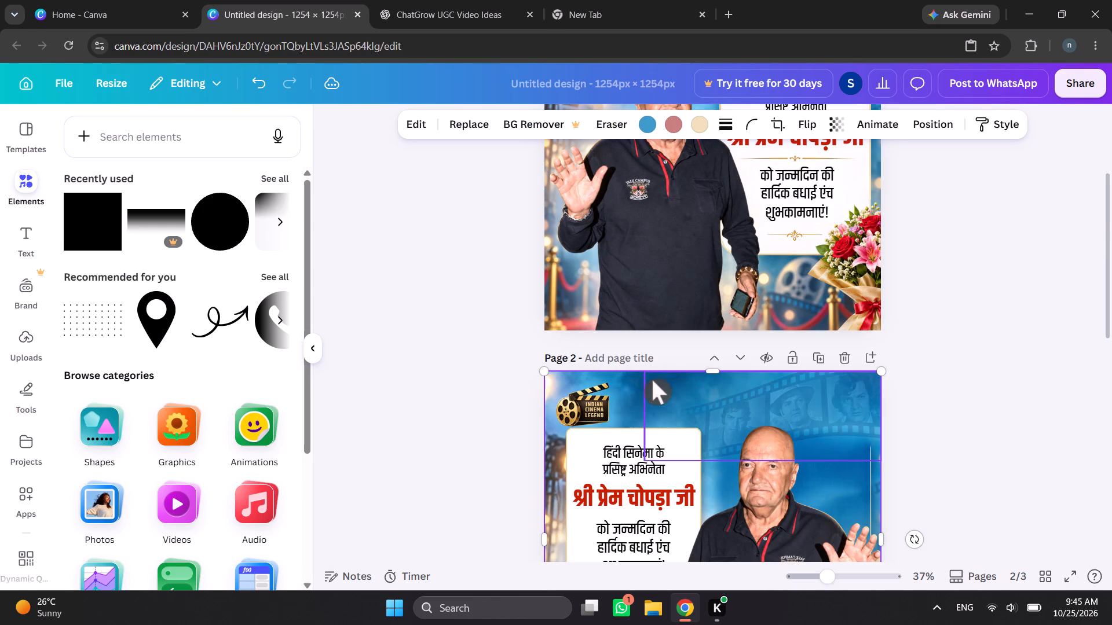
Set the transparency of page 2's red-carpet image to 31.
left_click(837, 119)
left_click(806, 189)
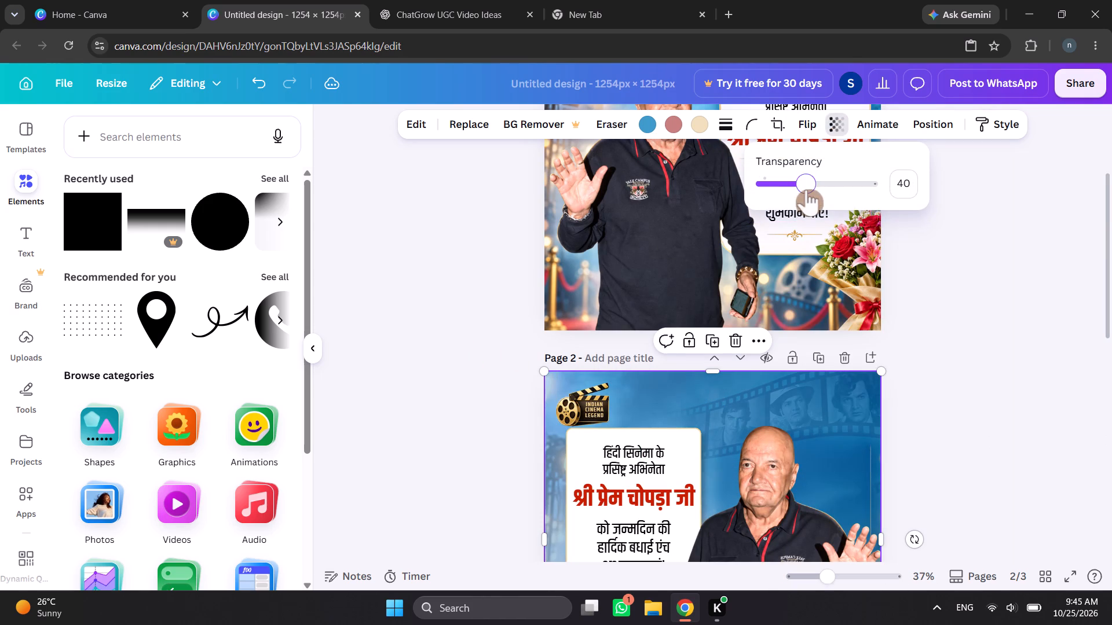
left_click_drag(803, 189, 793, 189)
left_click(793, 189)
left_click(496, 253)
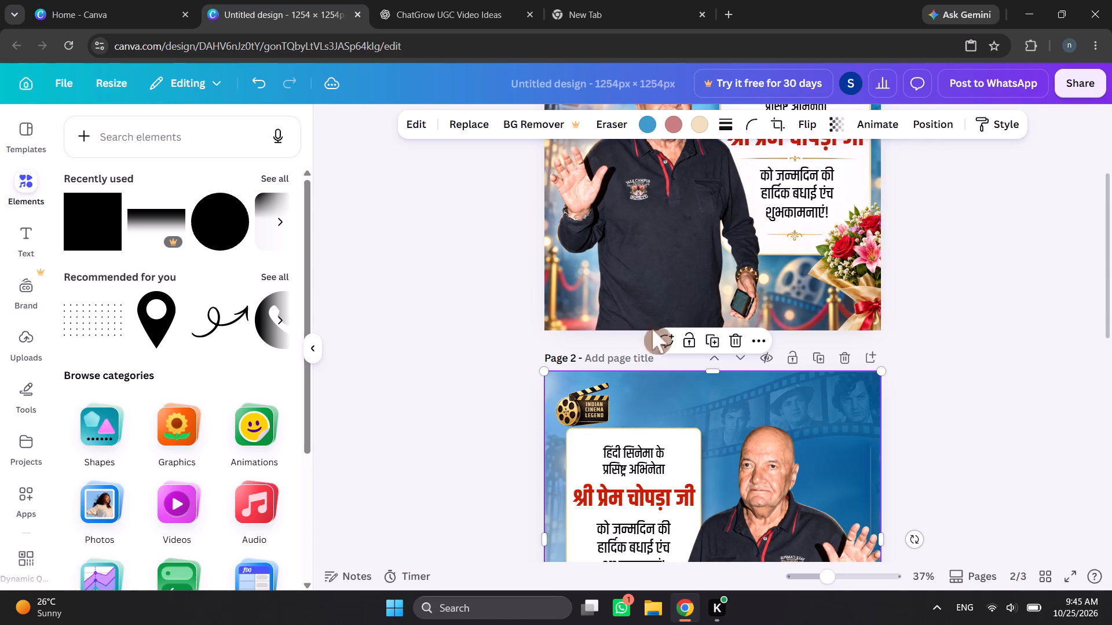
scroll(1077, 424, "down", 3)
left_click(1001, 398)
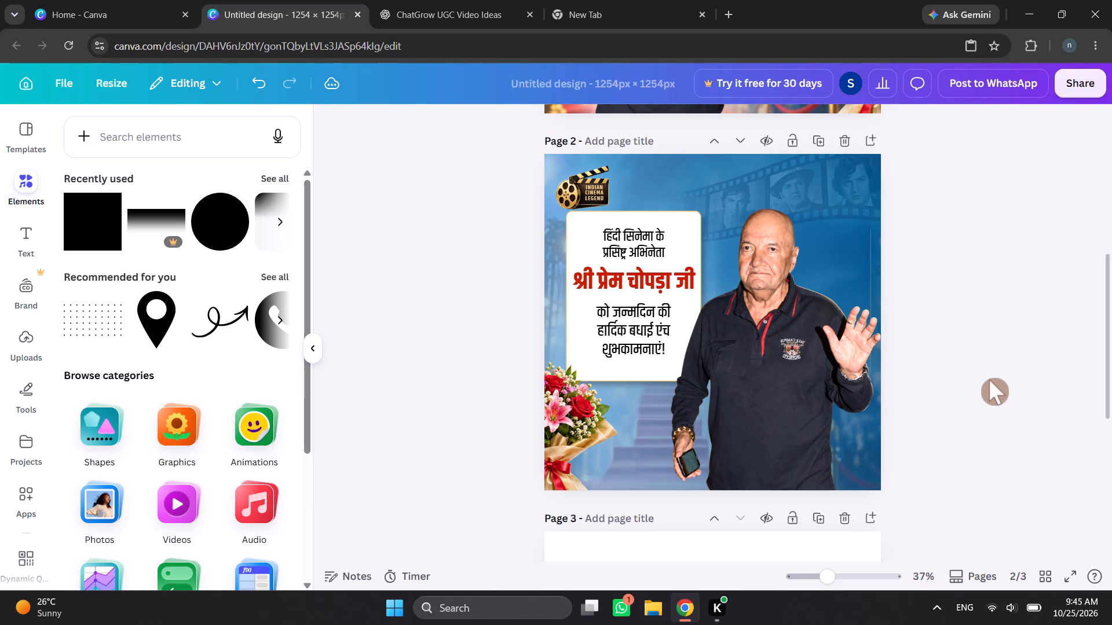
Fade page 2's red-carpet image to a transparency of about 17.
left_click(1007, 249)
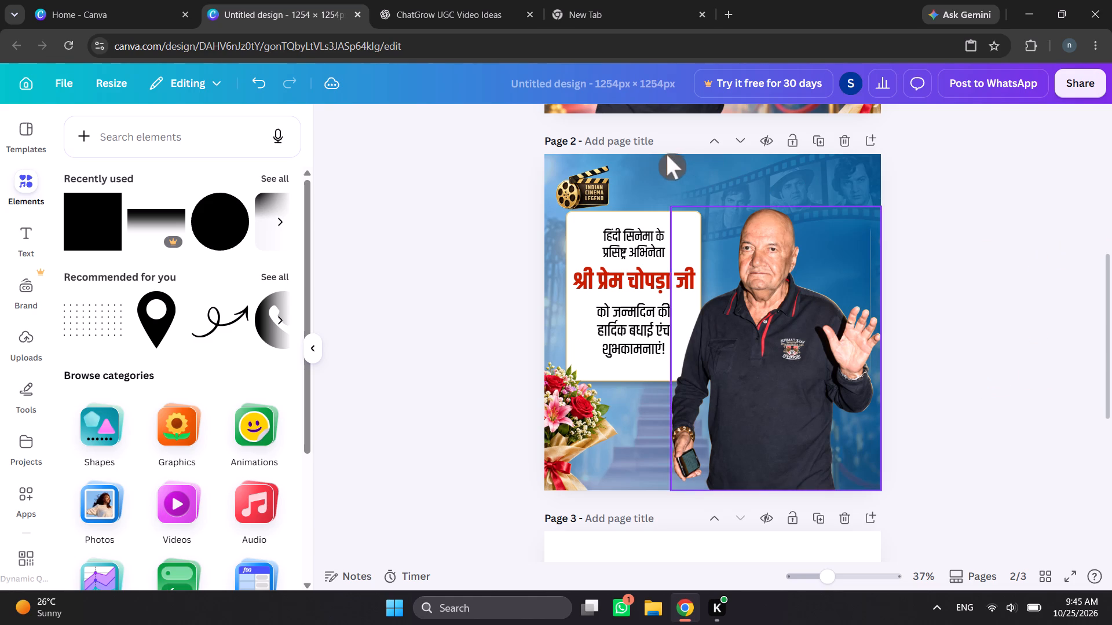
left_click(667, 155)
left_click(627, 167)
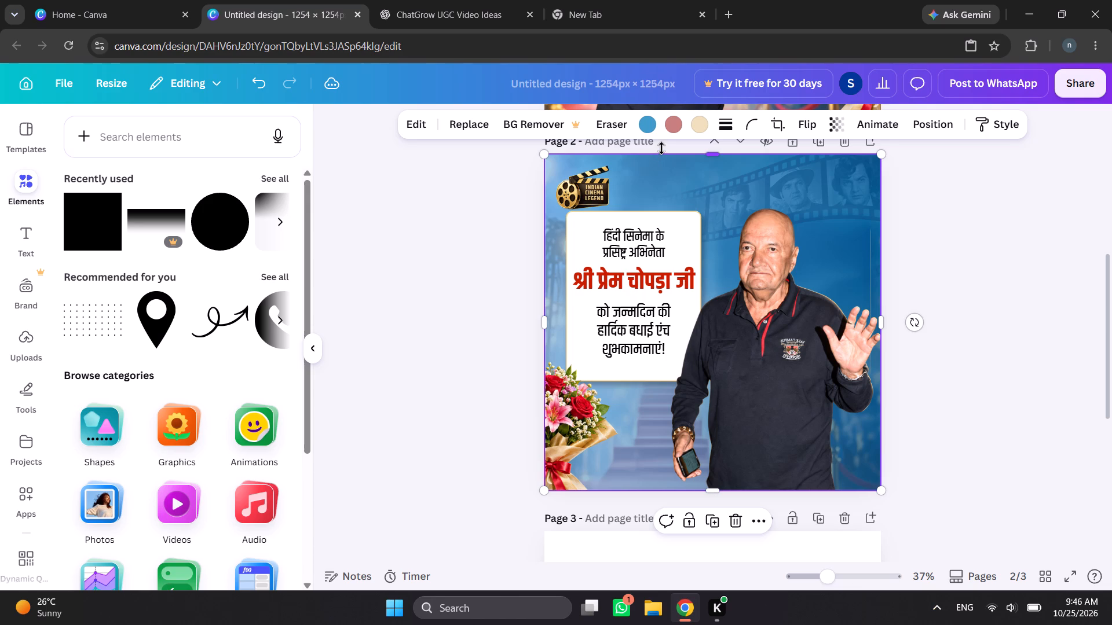
left_click(830, 117)
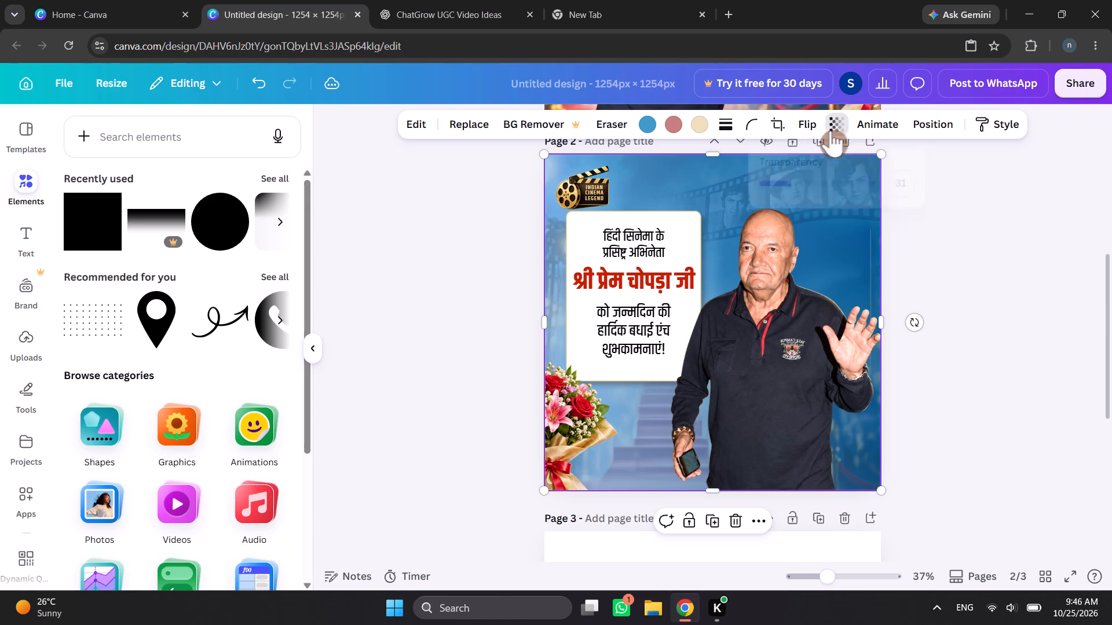
left_click(785, 189)
left_click(784, 189)
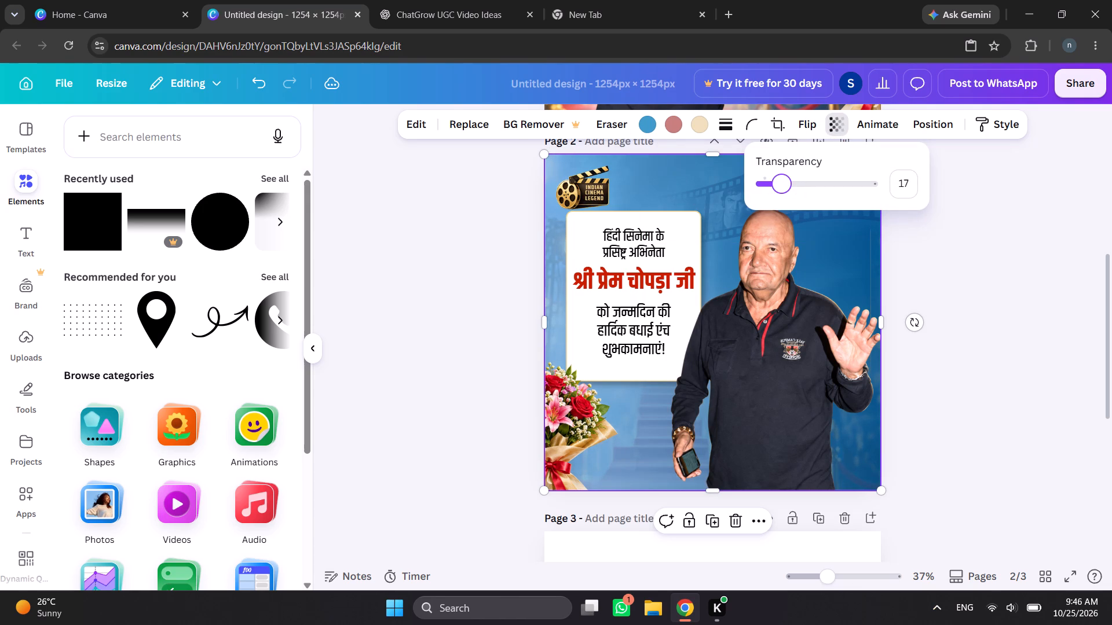
left_click(782, 188)
left_click(935, 256)
left_click(950, 267)
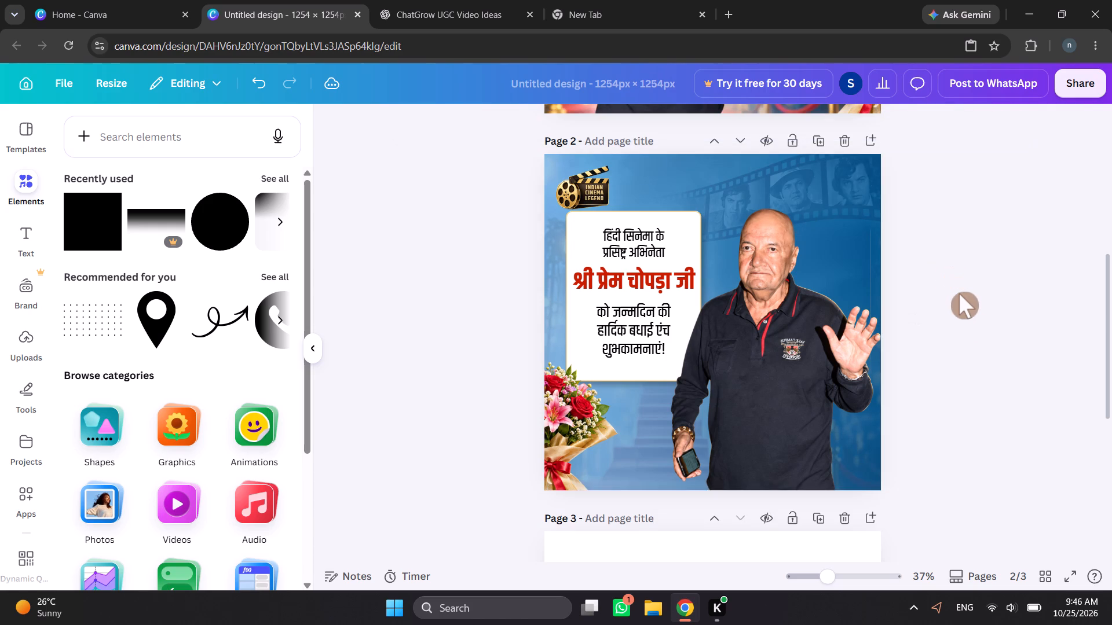
Tighten the greeting on page 2's card by moving the bottom text block slightly up and the name and intro lines slightly down.
scroll(965, 313, "up", 12)
scroll(967, 310, "down", 5)
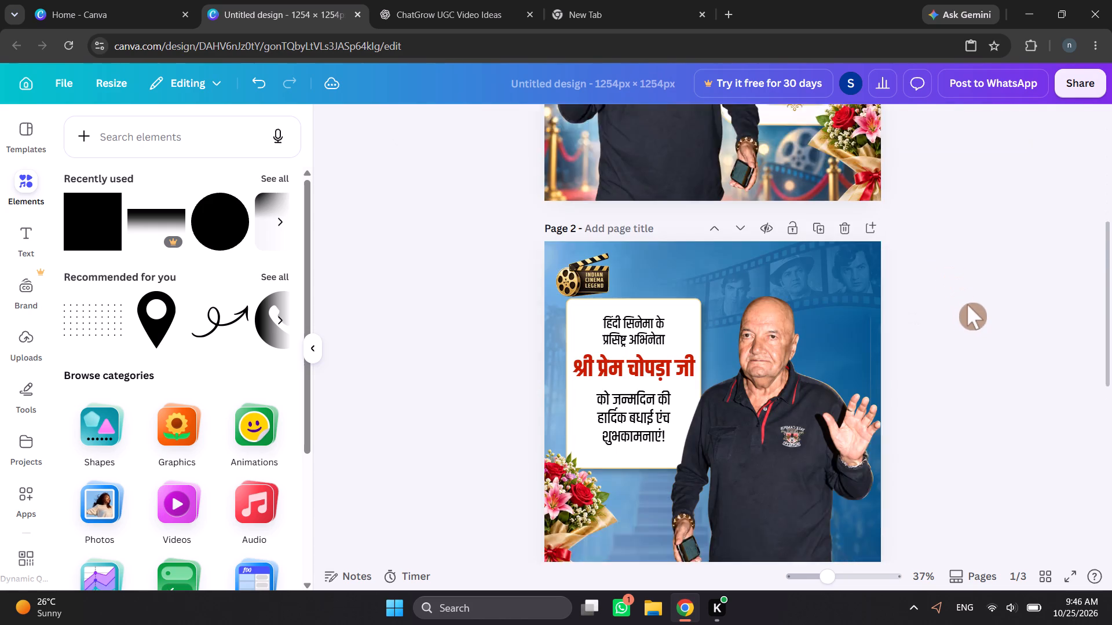
left_click(624, 344)
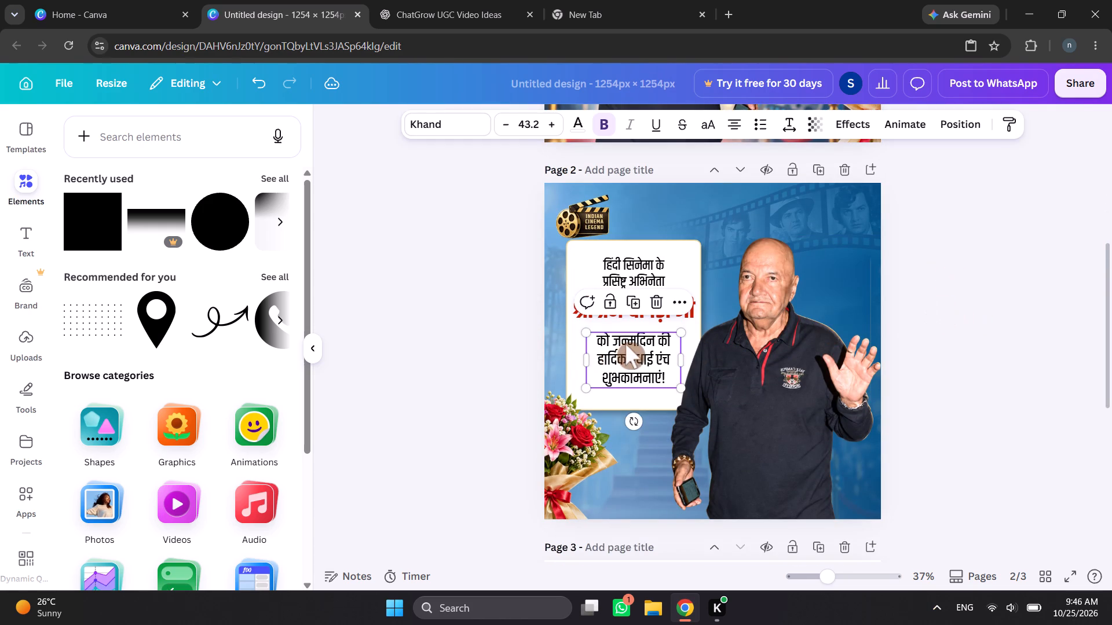
left_click(910, 291)
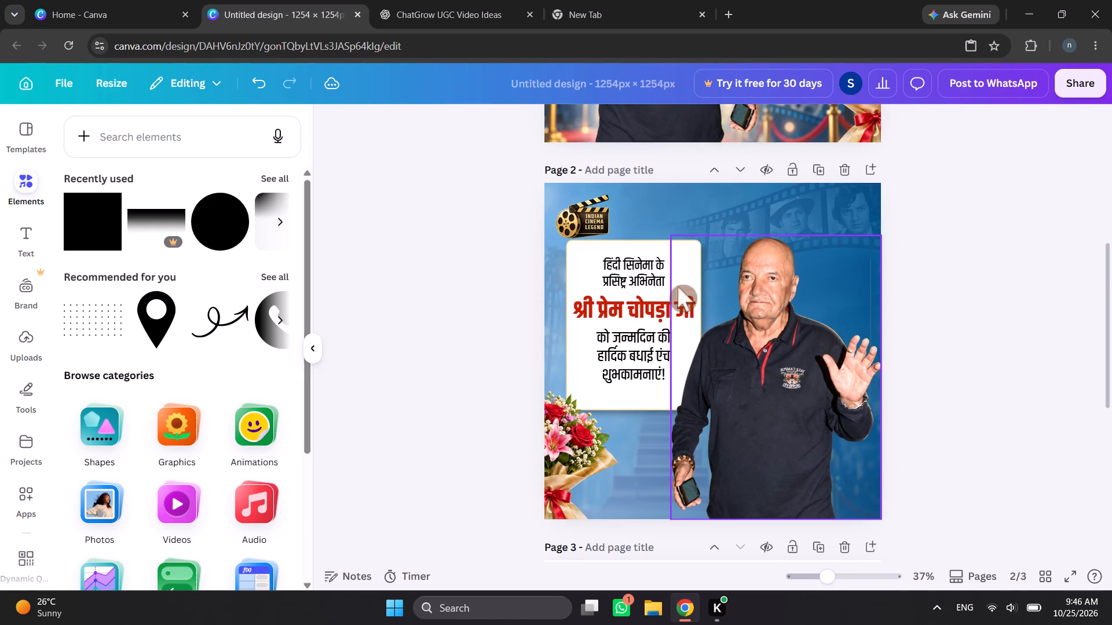
left_click(638, 307)
left_click(1049, 305)
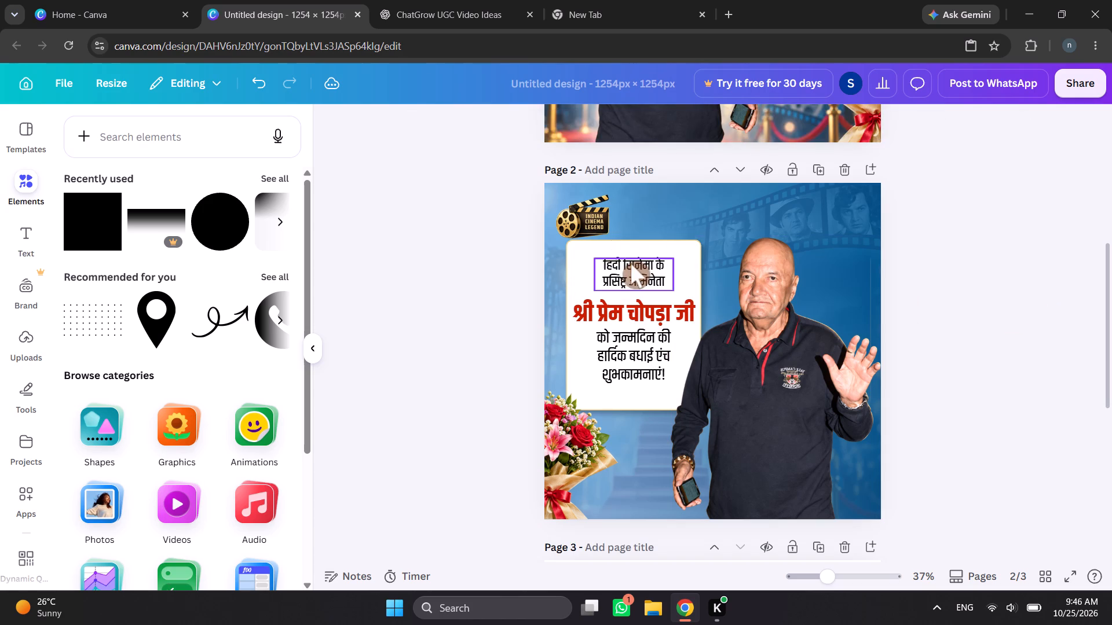
left_click(631, 263)
Reduce the height of the white card on page 2 from its bottom and top edges so it fits closer around the greeting.
left_click(642, 394)
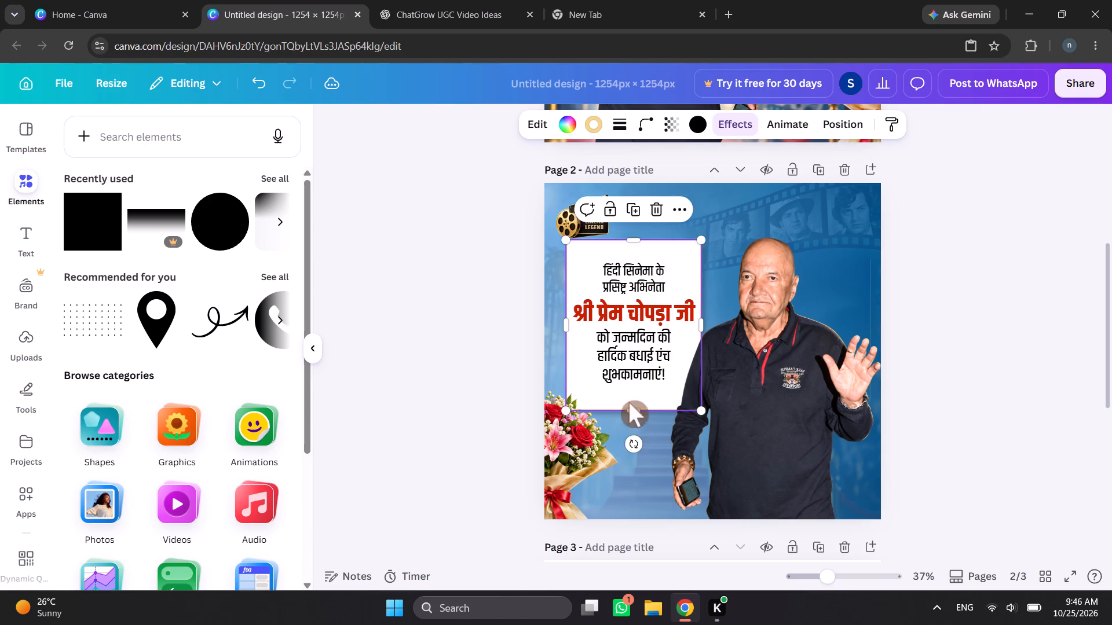
left_click_drag(631, 407, 628, 389)
left_click_drag(632, 240, 631, 248)
left_click(485, 248)
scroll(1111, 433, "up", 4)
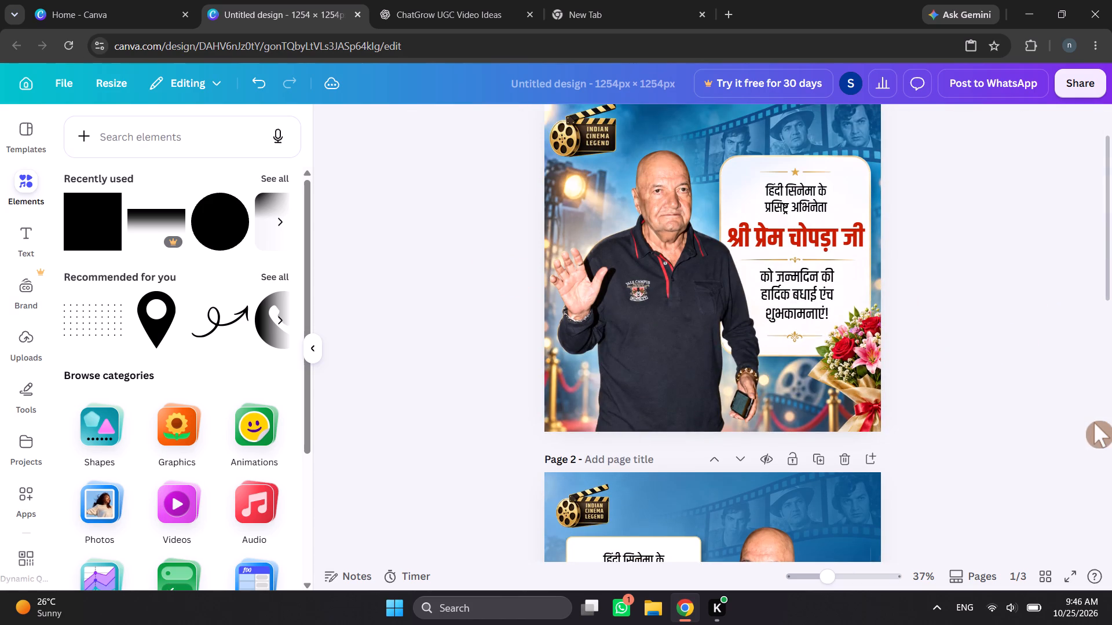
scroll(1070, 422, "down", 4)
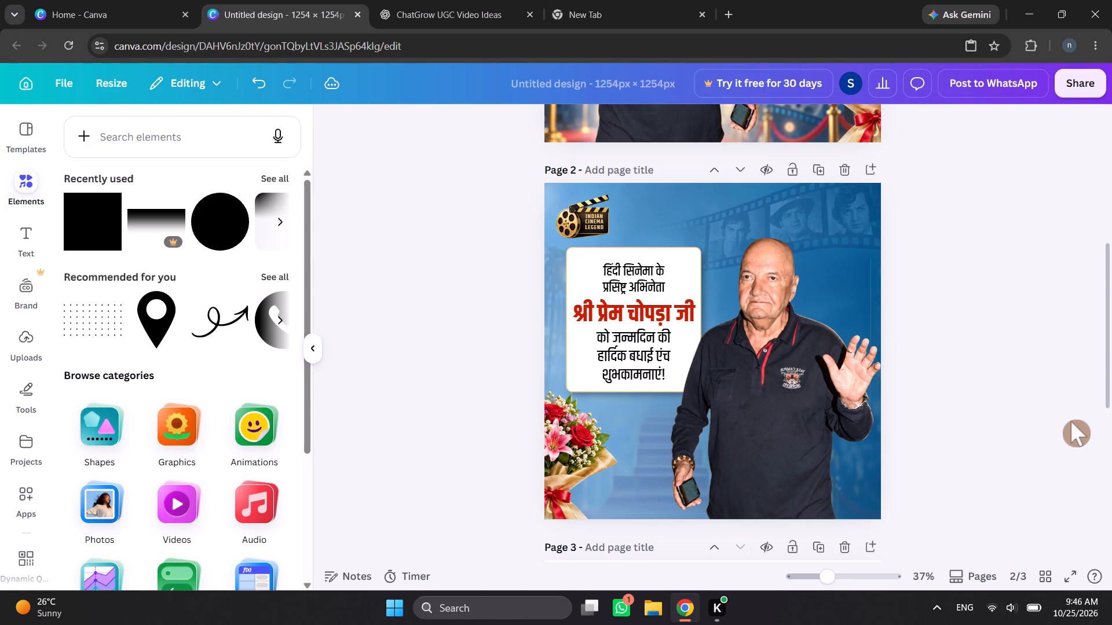
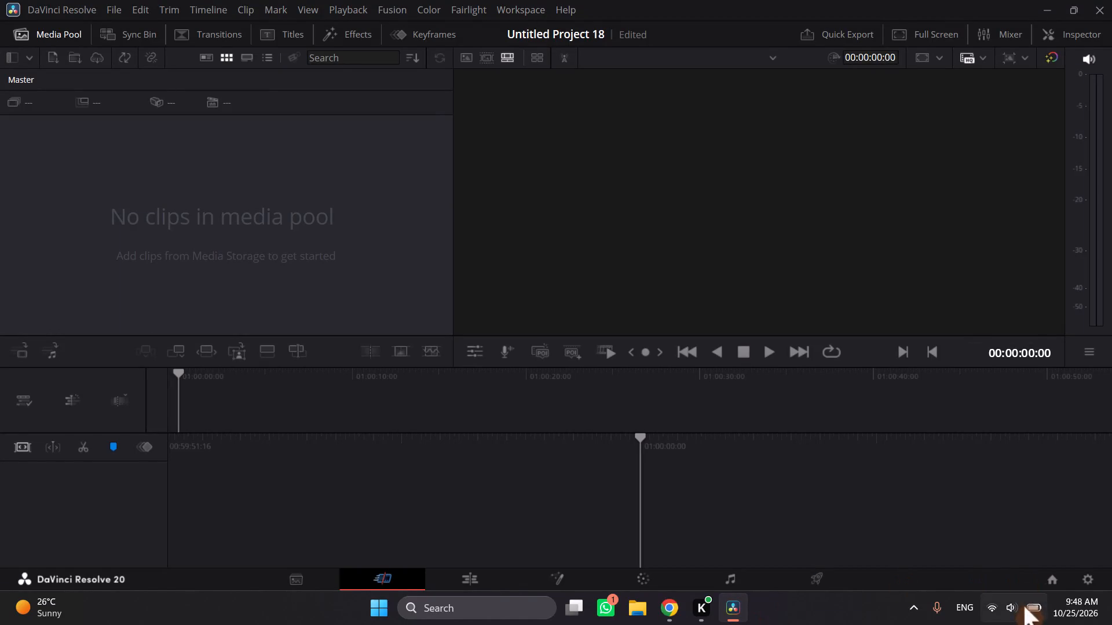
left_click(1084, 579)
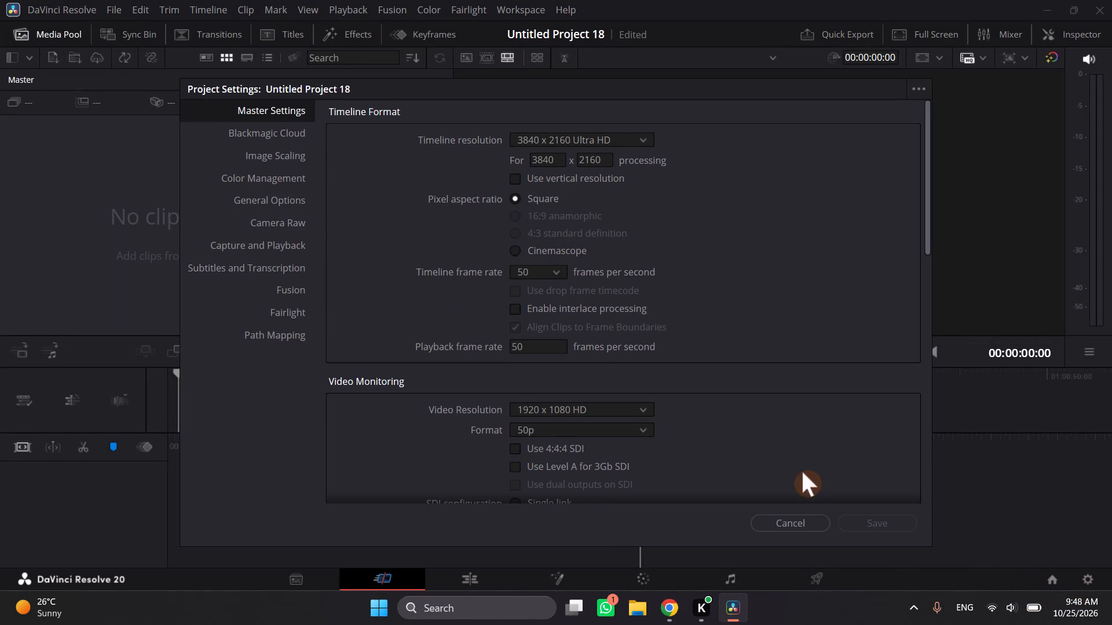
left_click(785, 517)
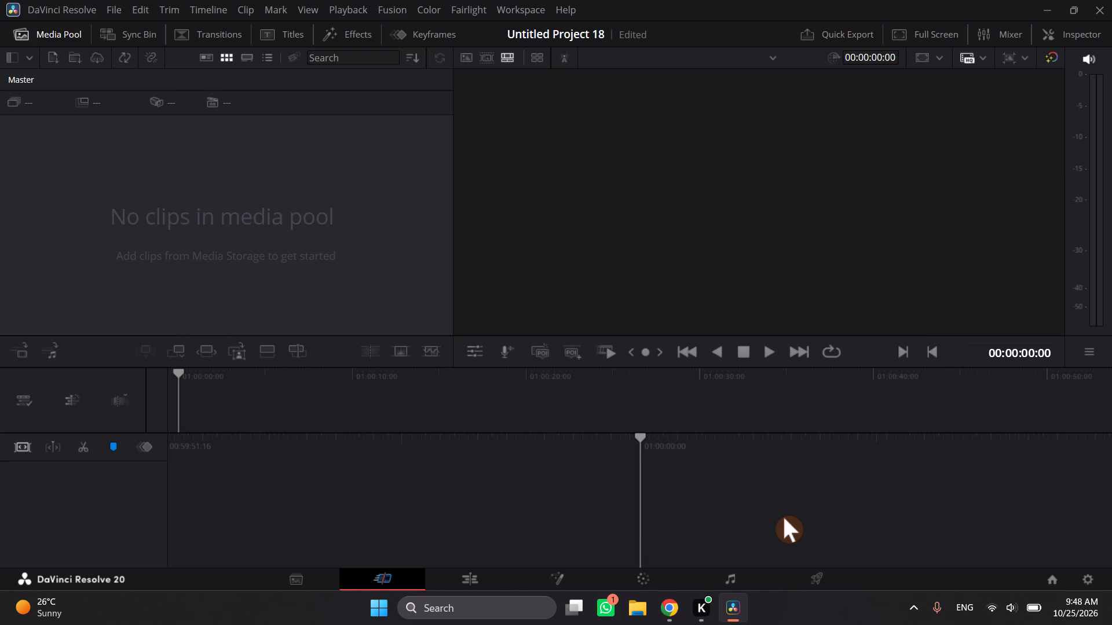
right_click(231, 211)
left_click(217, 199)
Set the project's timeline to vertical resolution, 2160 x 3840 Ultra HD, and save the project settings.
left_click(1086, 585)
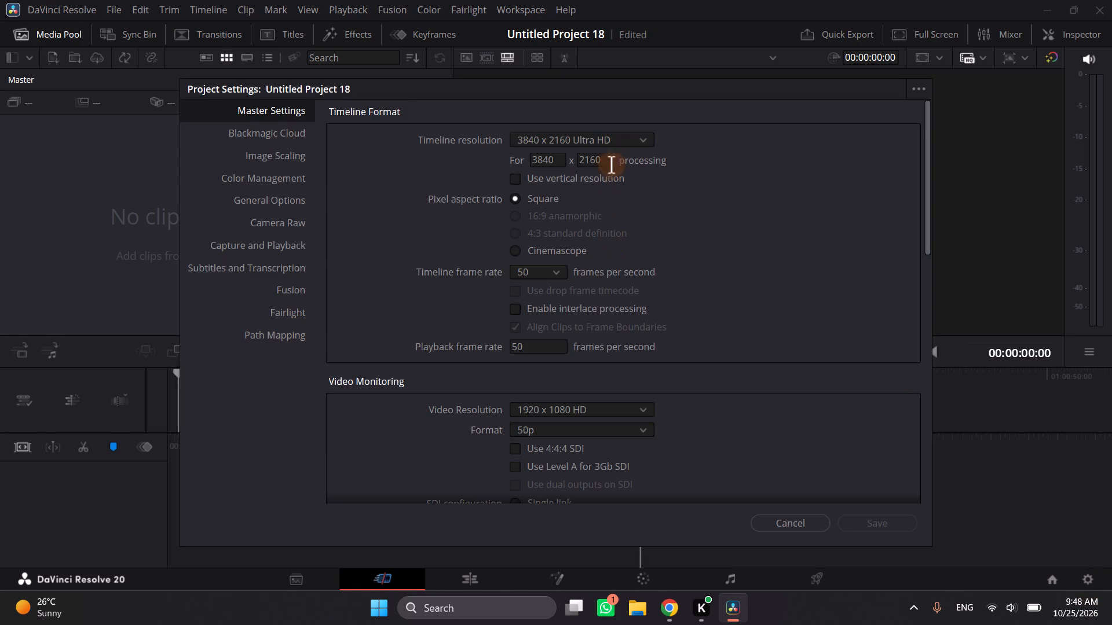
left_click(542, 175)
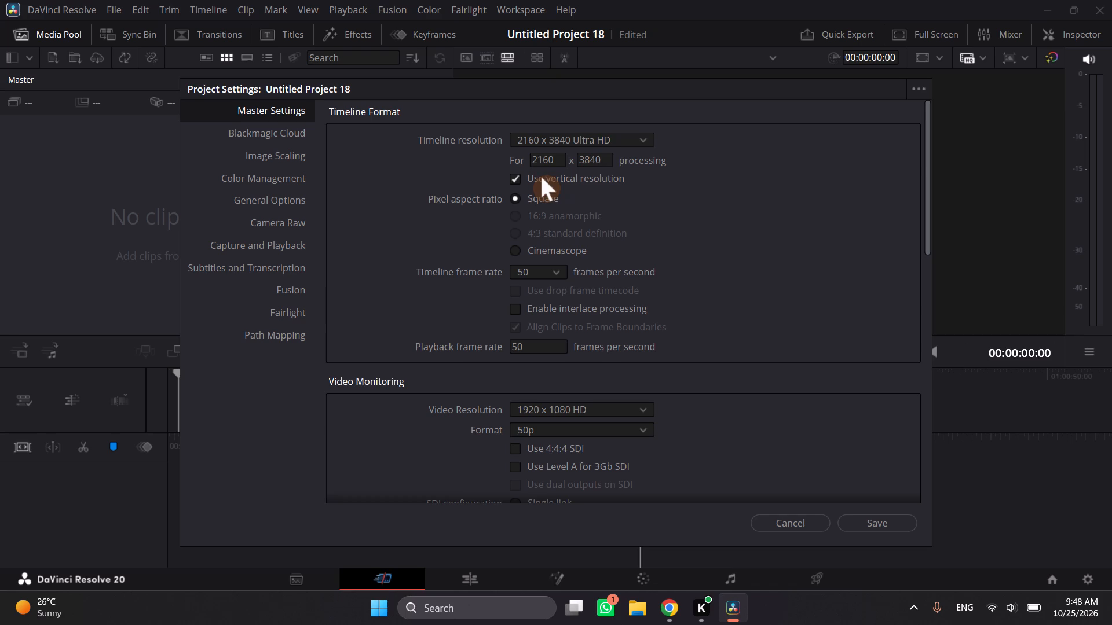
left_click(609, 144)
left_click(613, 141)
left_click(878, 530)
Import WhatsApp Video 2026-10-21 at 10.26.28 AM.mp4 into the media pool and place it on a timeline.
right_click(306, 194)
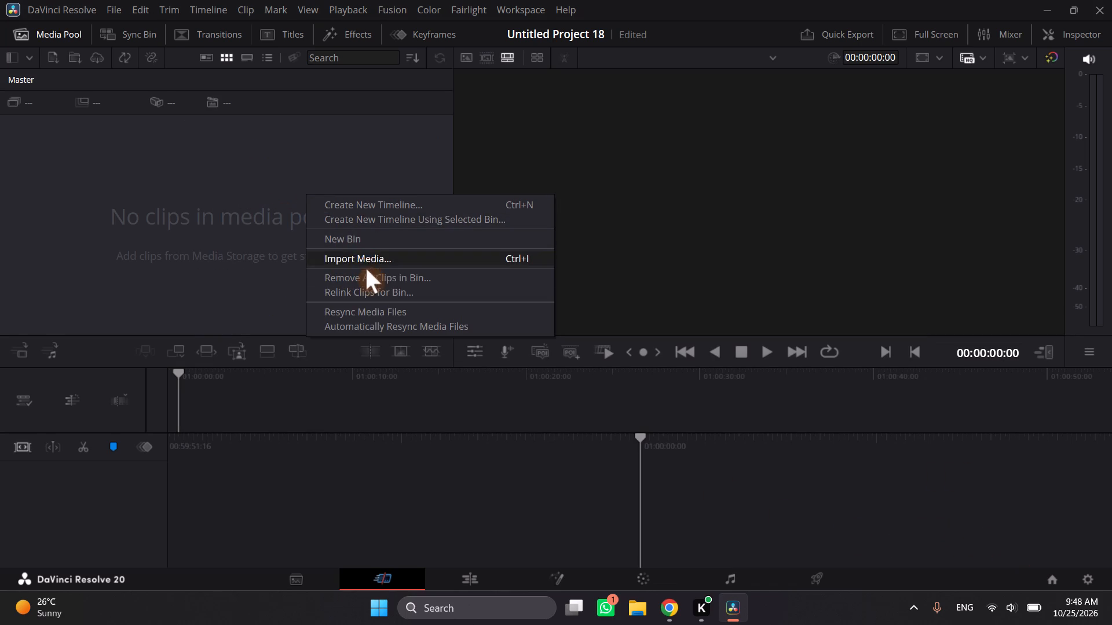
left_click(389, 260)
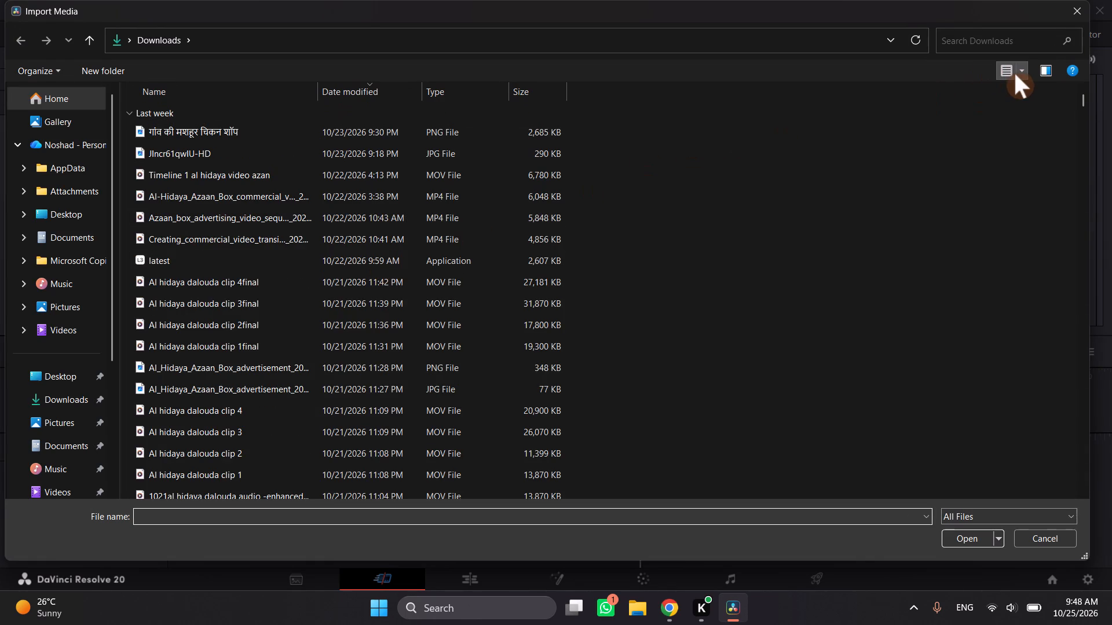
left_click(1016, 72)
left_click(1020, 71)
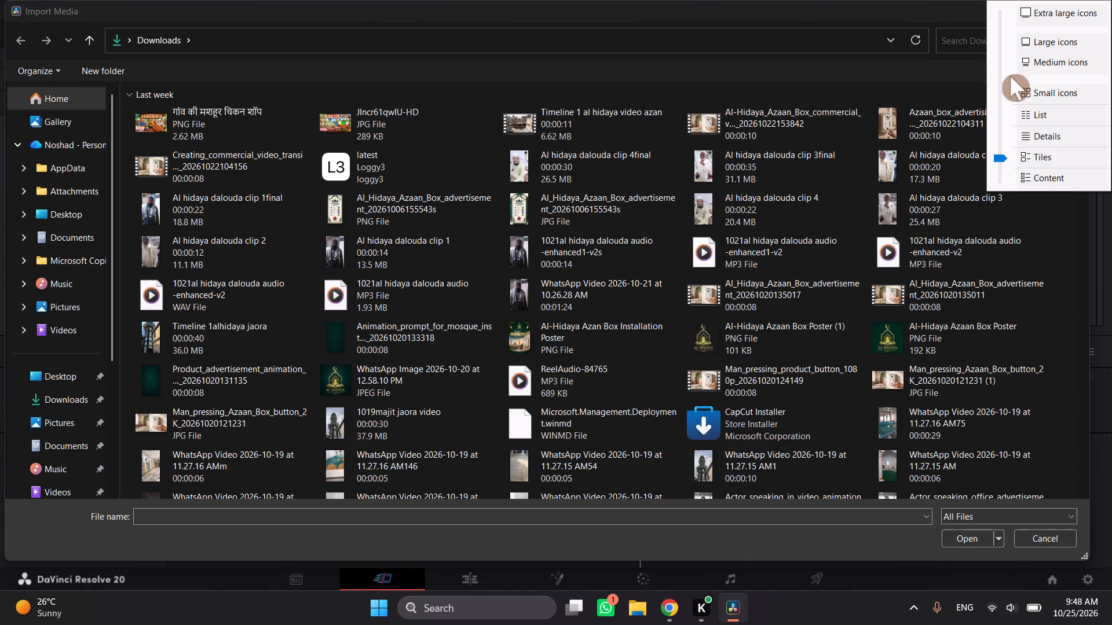
Import WhatsApp Video 2026-10-21 at 10.26.28 AM from Downloads into the media pool, keeping the project frame rate unchanged.
left_click(1034, 13)
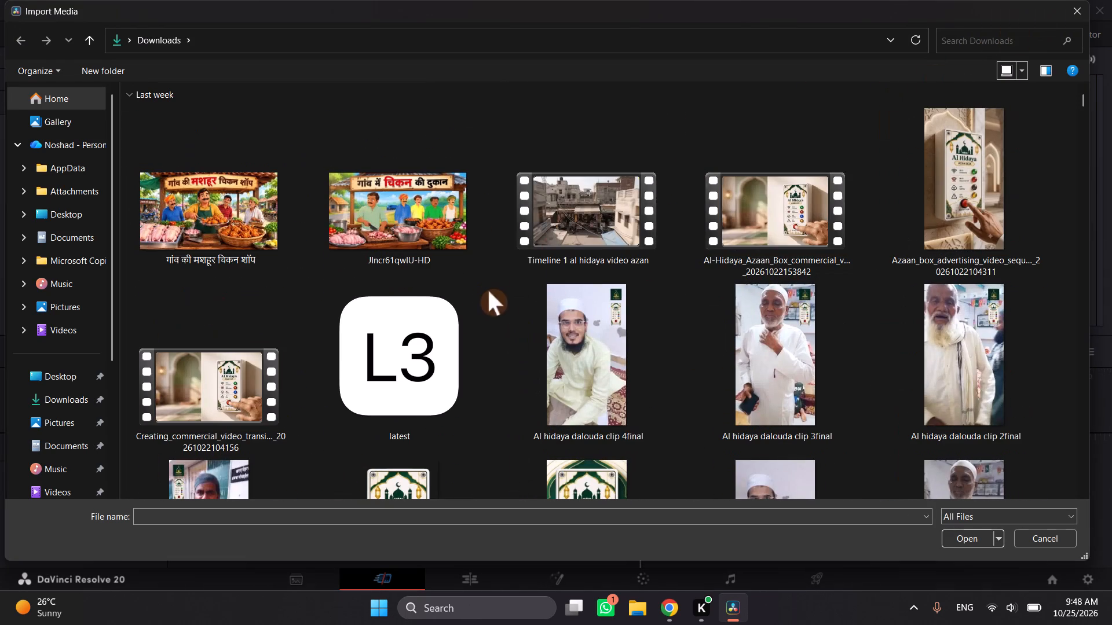
scroll(548, 304, "down", 2)
scroll(588, 365, "down", 1)
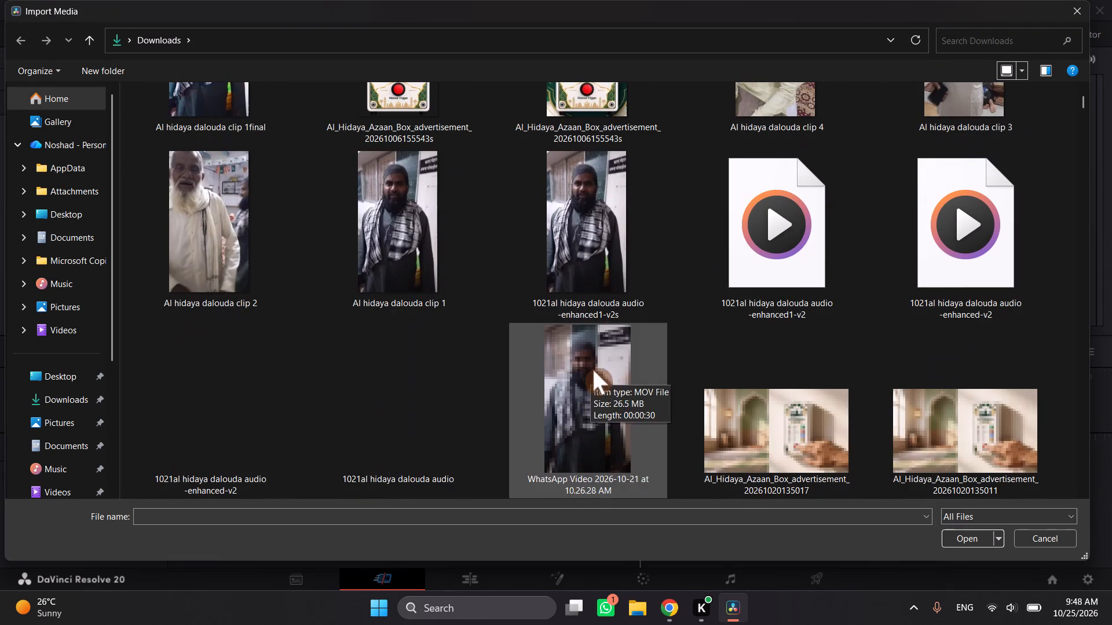
double_click(613, 400)
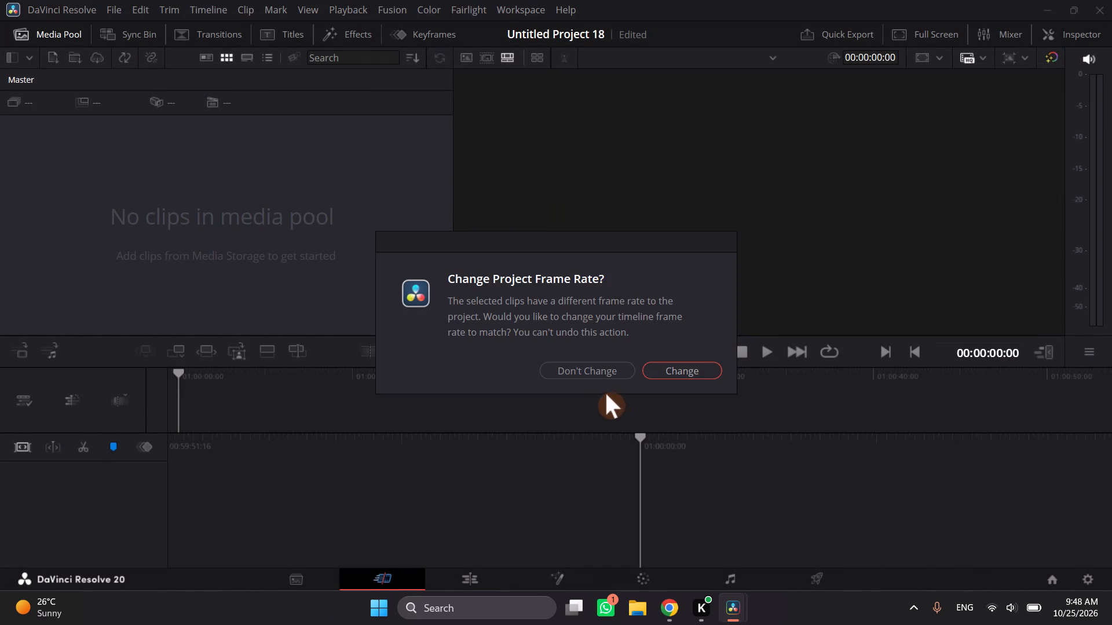
left_click(596, 370)
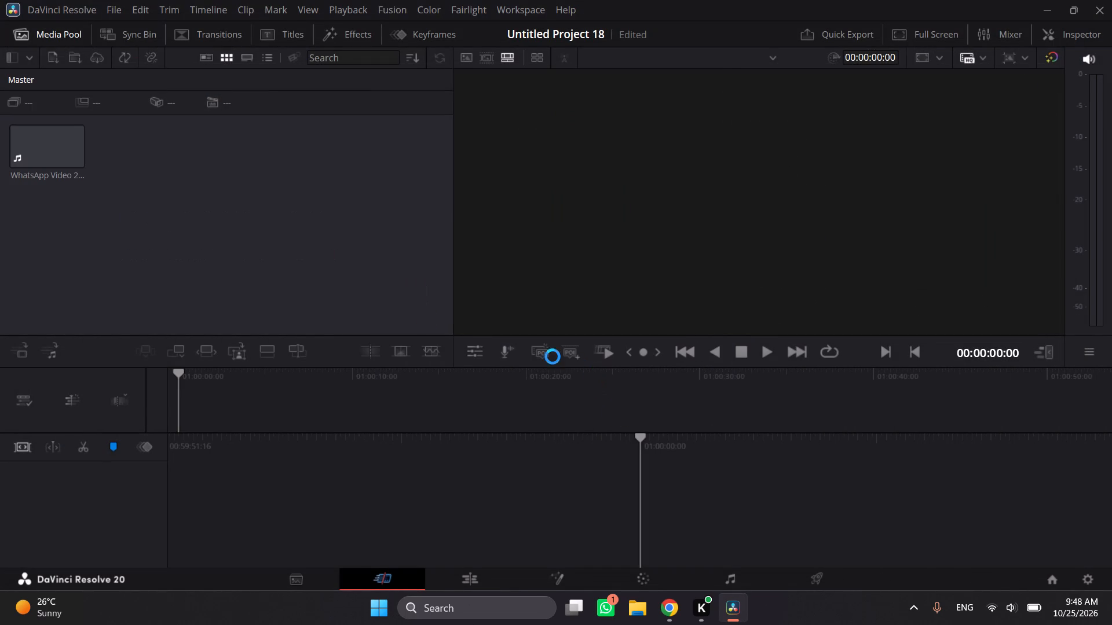
On the Edit page, place the WhatsApp video at the start of a new timeline, on tracks V1 and A1.
left_click_drag(60, 146, 207, 372)
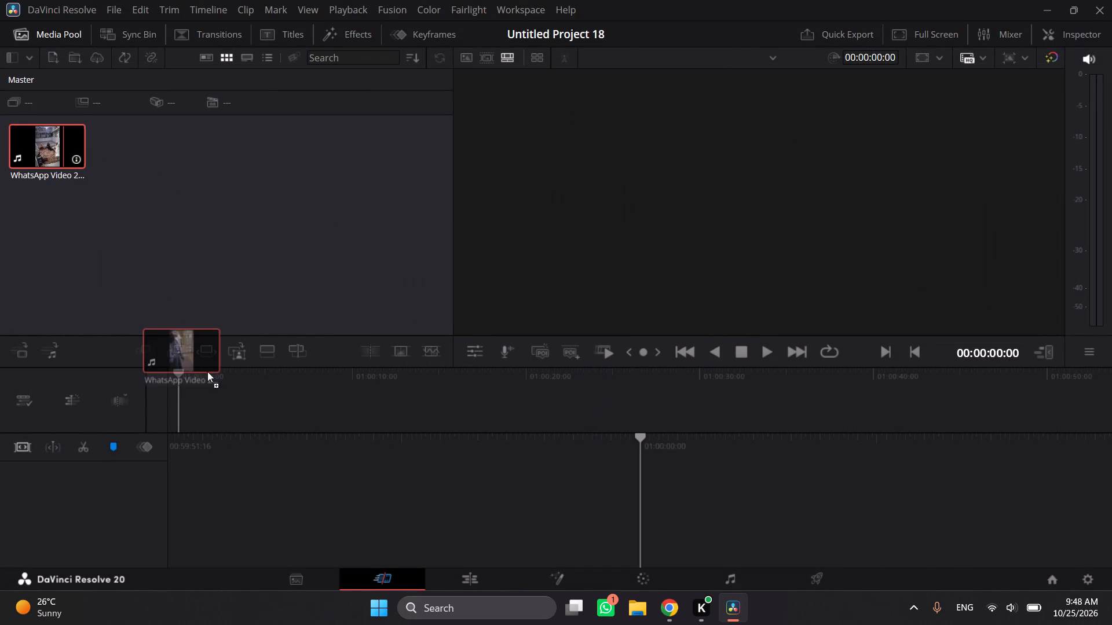
left_click_drag(207, 372, 247, 433)
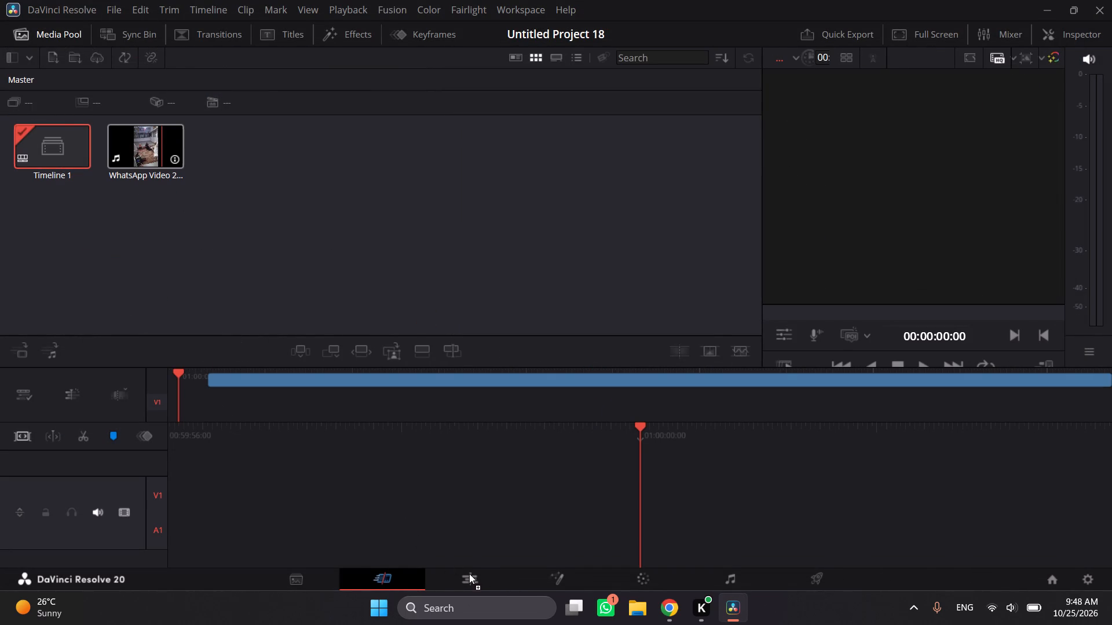
left_click(476, 580)
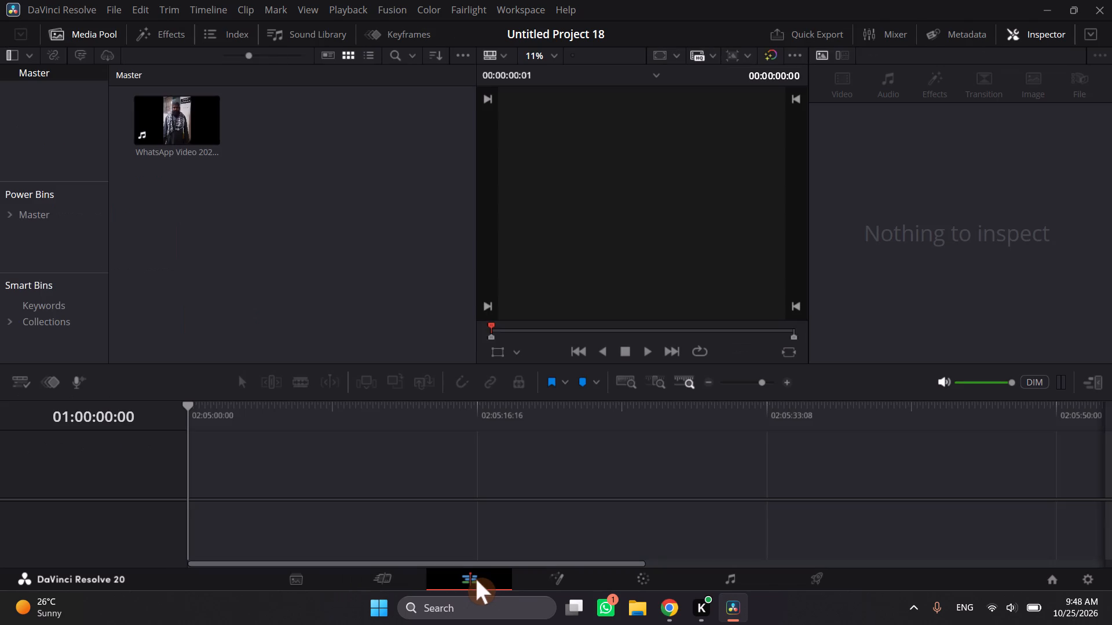
left_click_drag(184, 134, 240, 474)
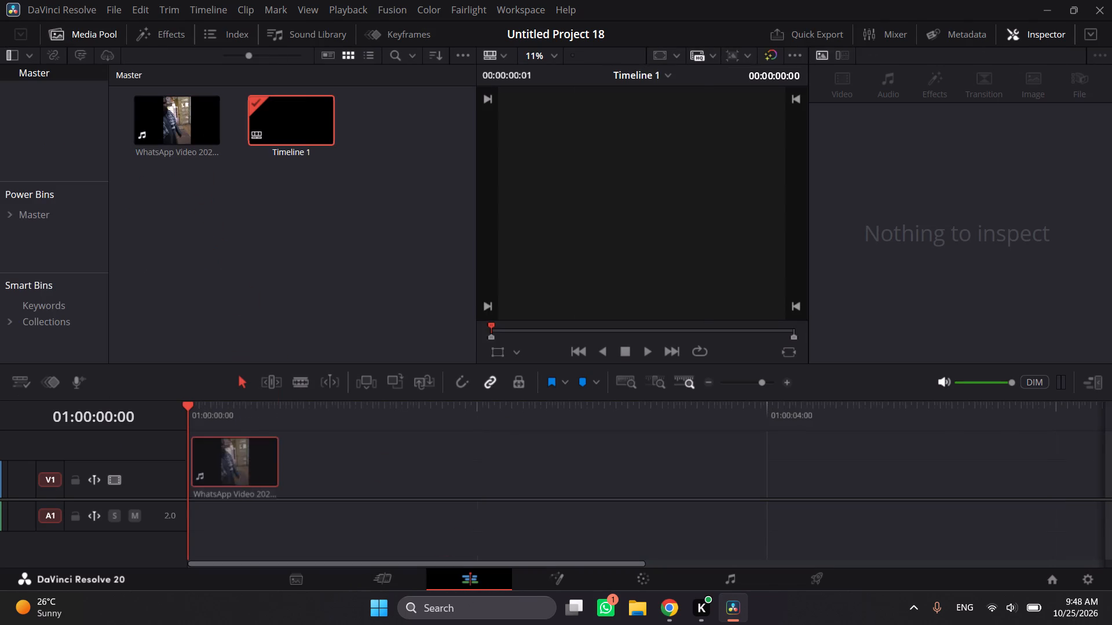
left_click_drag(339, 485, 230, 457)
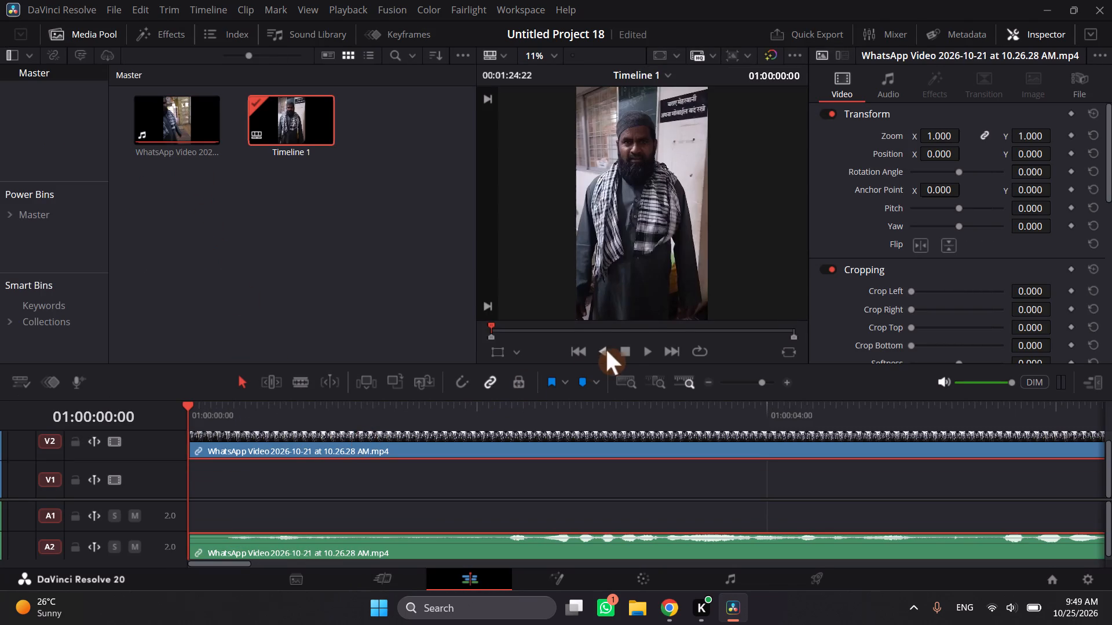
scroll(649, 91, "up", 14)
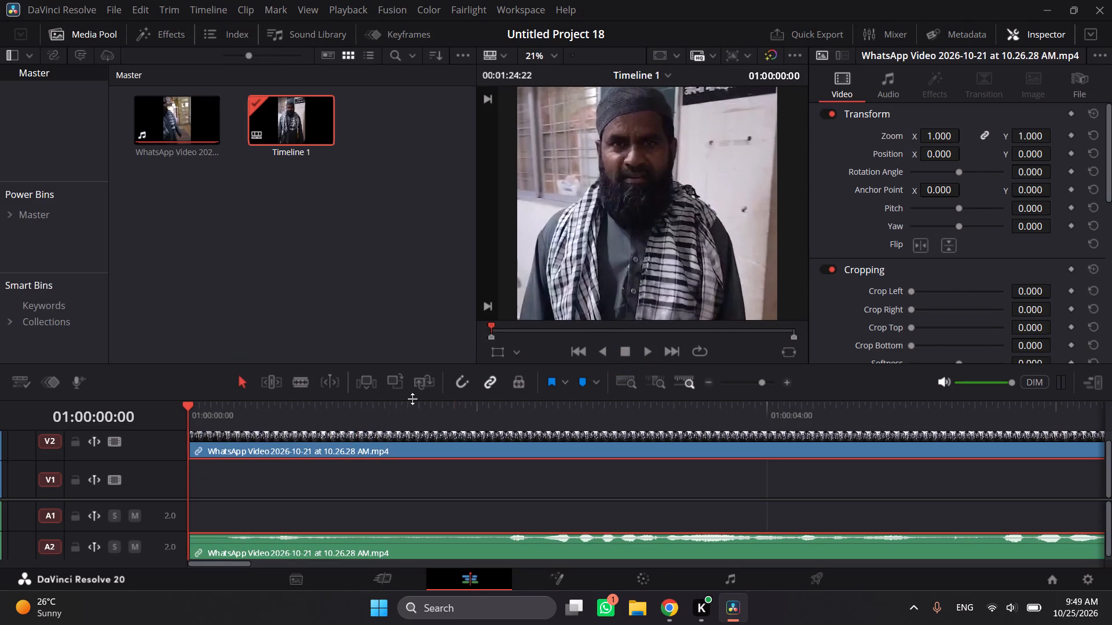
left_click_drag(325, 444, 325, 472)
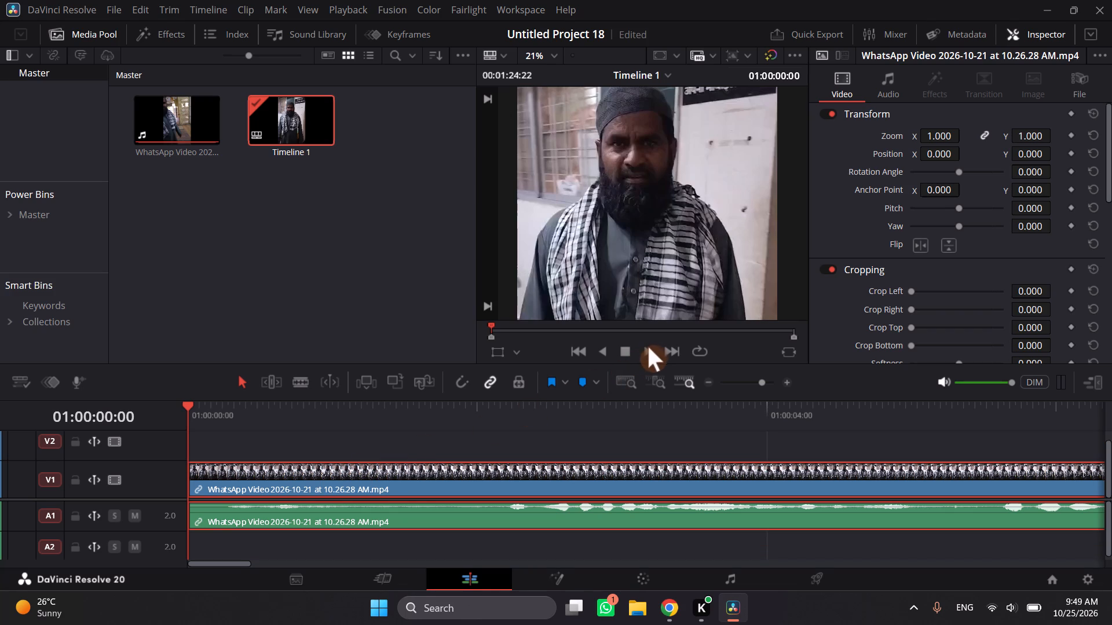
Play the WhatsApp clip from the start of the timeline to review its footage.
left_click(650, 346)
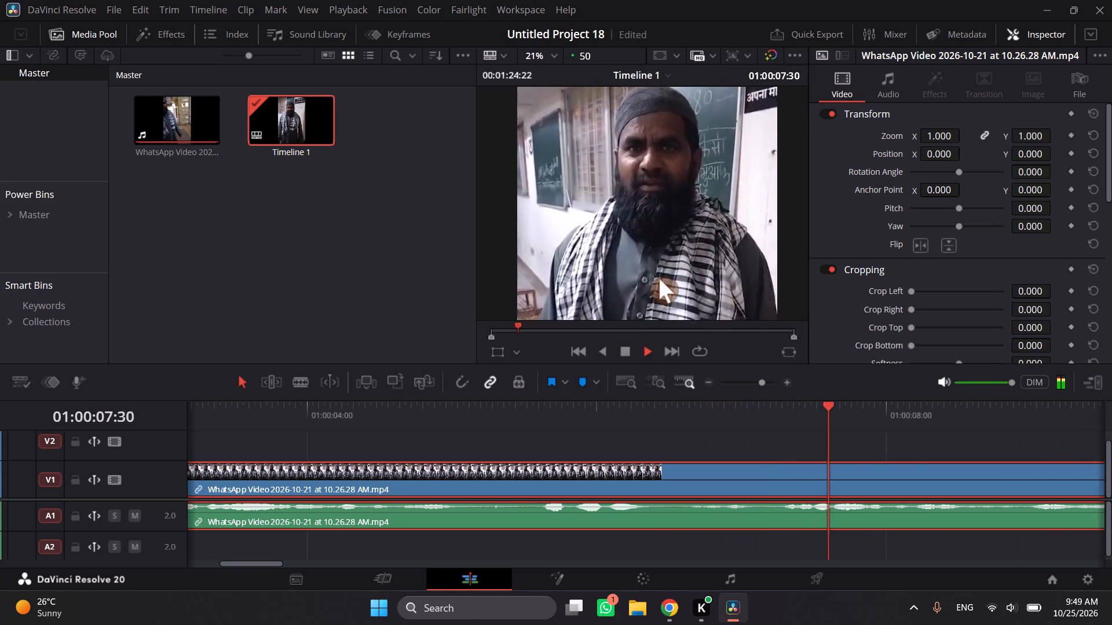
Play back the WhatsApp video on Timeline 1, examining the speakers closely at different viewer magnifications, and stop playback.
scroll(635, 126, "up", 12)
scroll(698, 200, "up", 4)
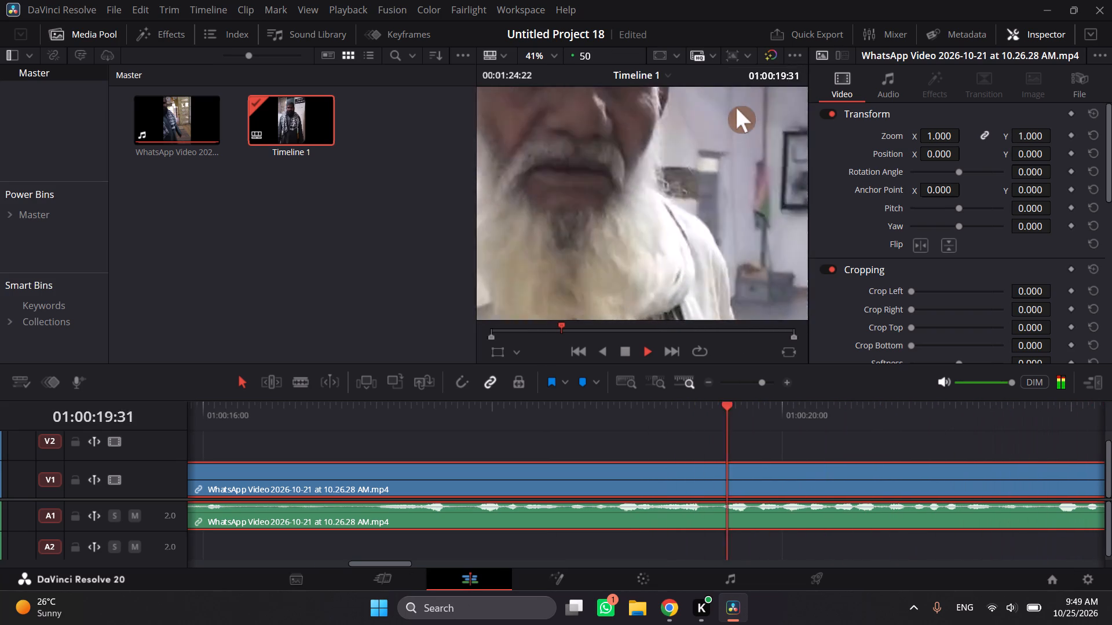
scroll(708, 137, "down", 4)
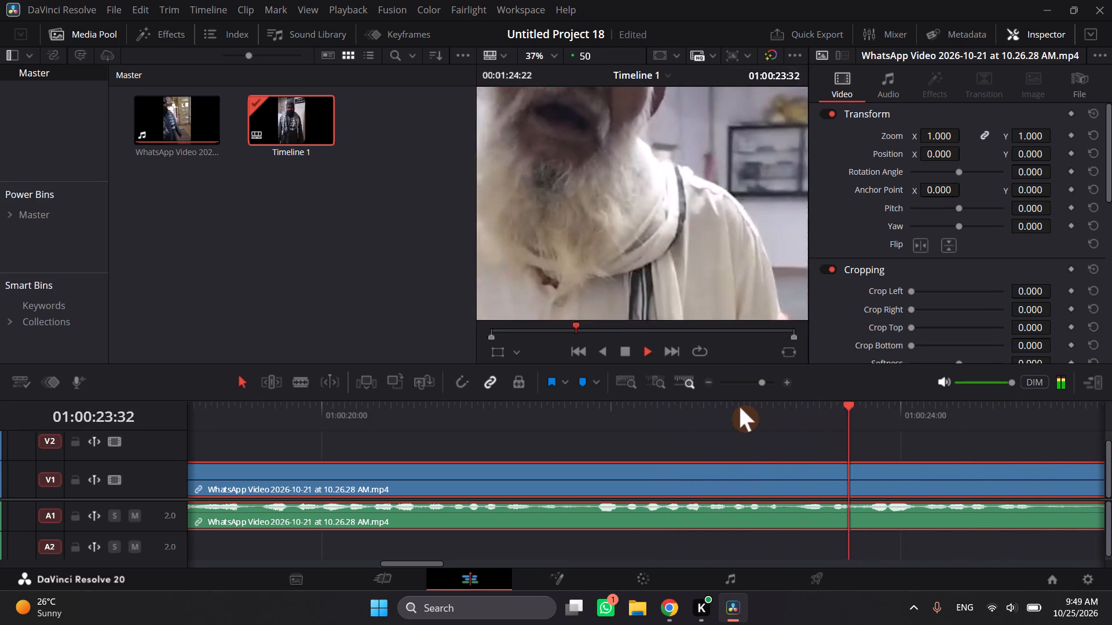
scroll(610, 159, "down", 20)
scroll(584, 82, "down", 5)
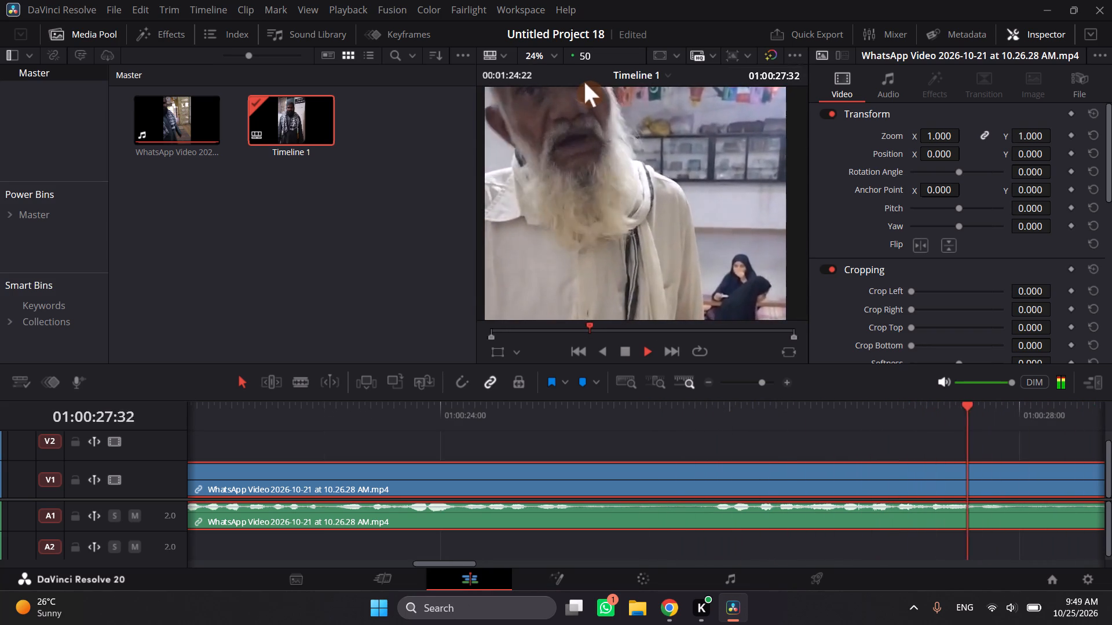
scroll(599, 248, "down", 3)
scroll(601, 111, "down", 4)
scroll(605, 106, "up", 4)
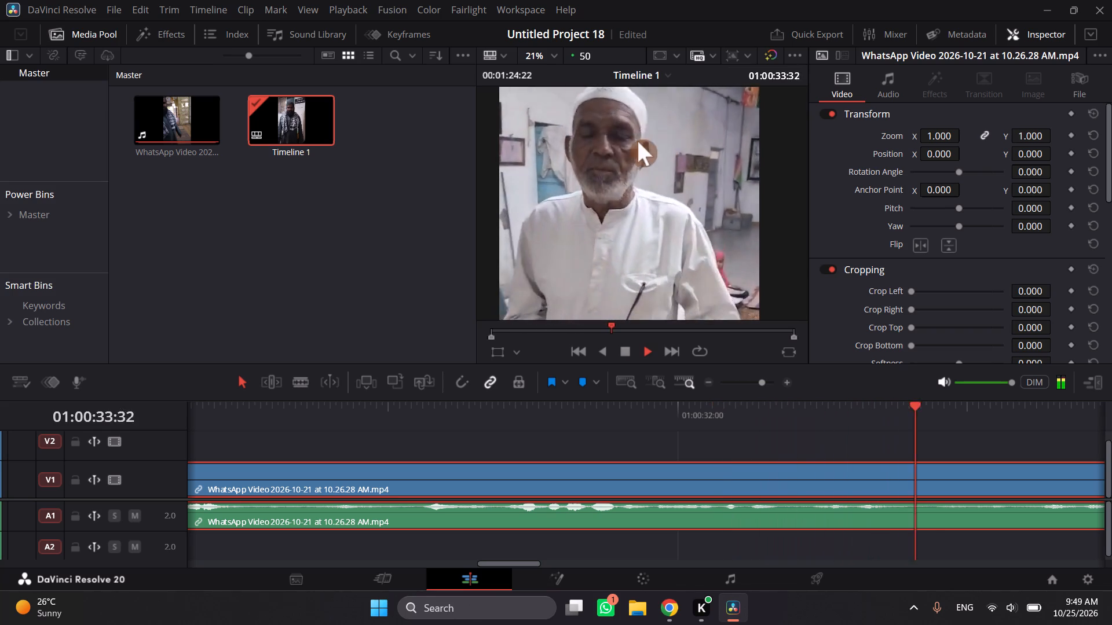
scroll(625, 118, "up", 6)
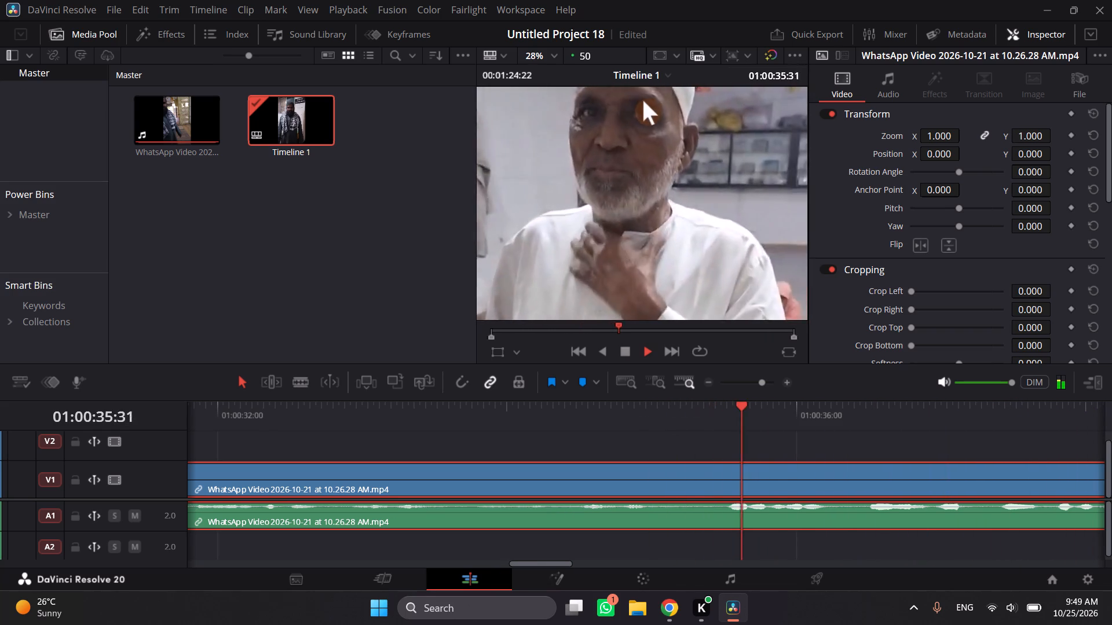
scroll(643, 98, "up", 2)
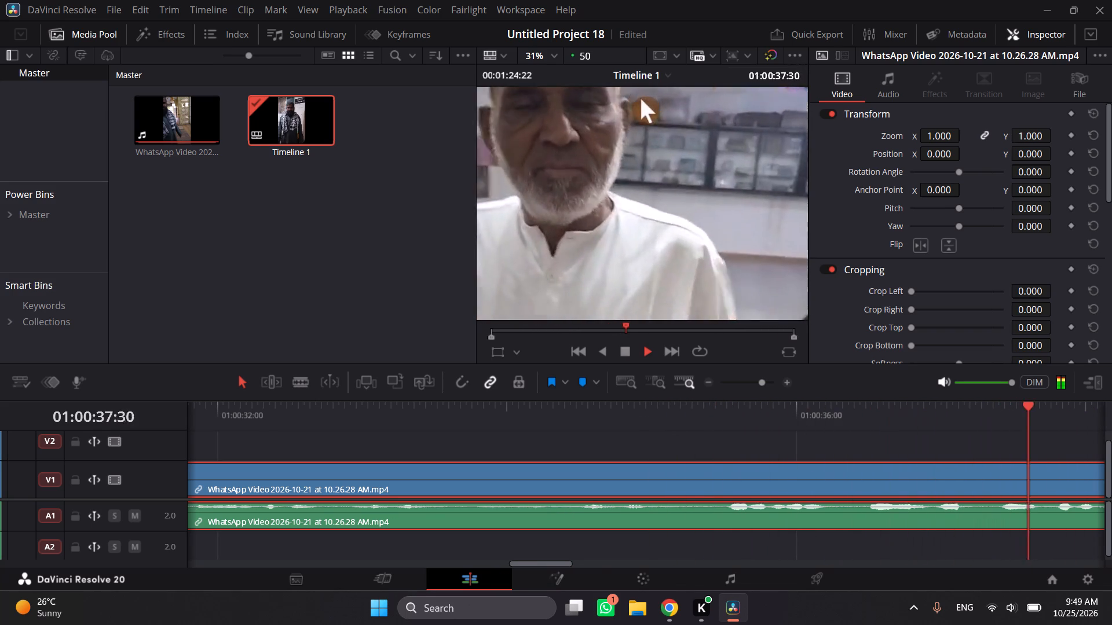
scroll(595, 116, "down", 8)
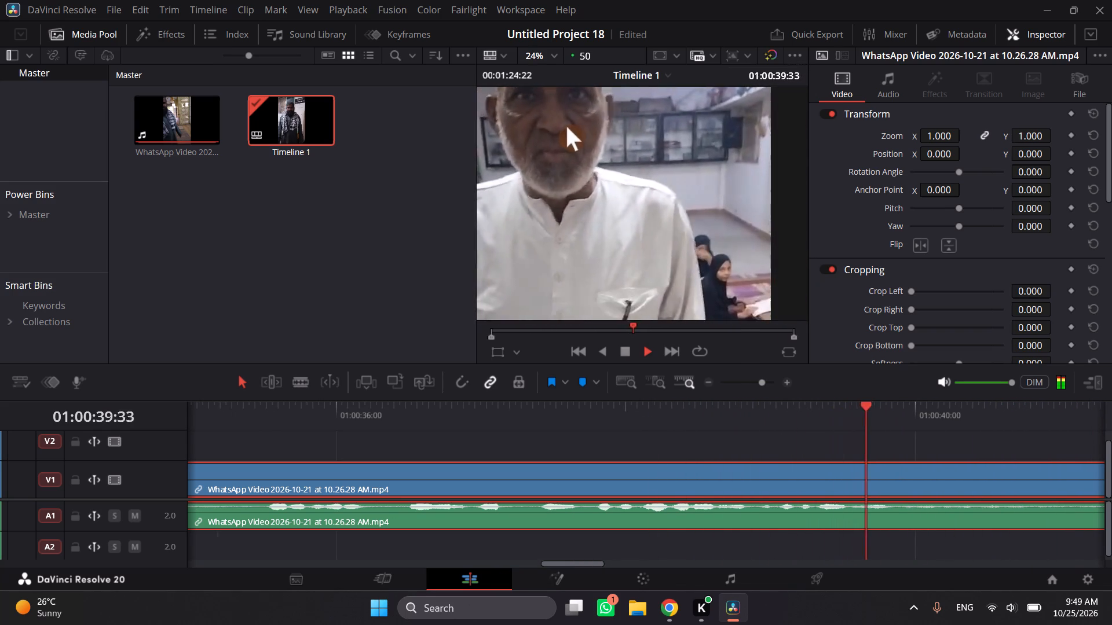
scroll(566, 126, "down", 5)
left_click_drag(551, 129, 601, 141)
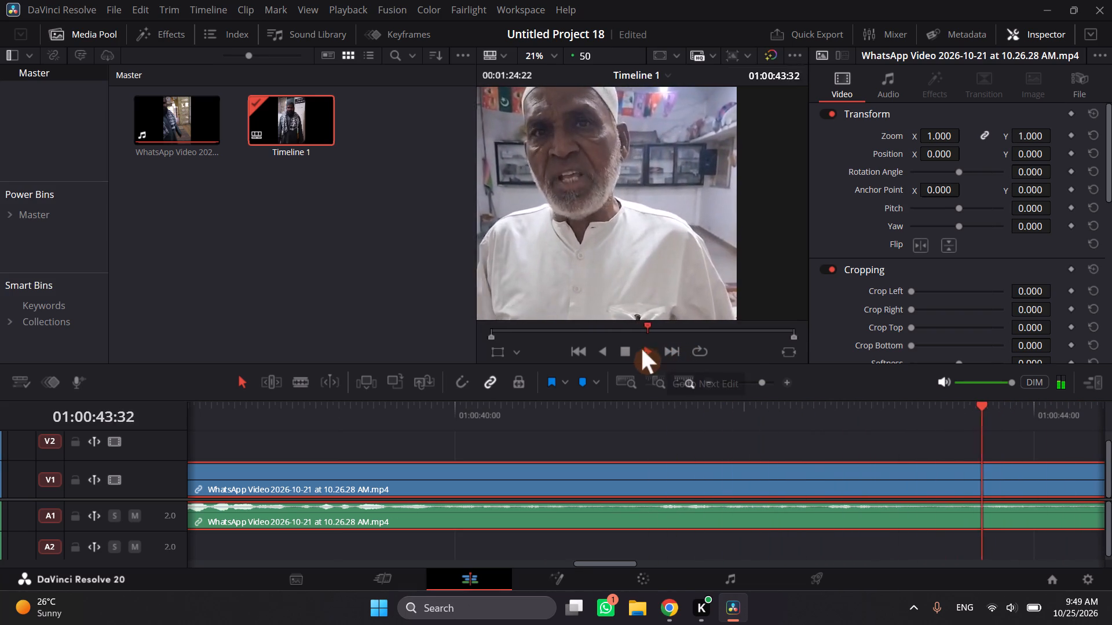
left_click(620, 351)
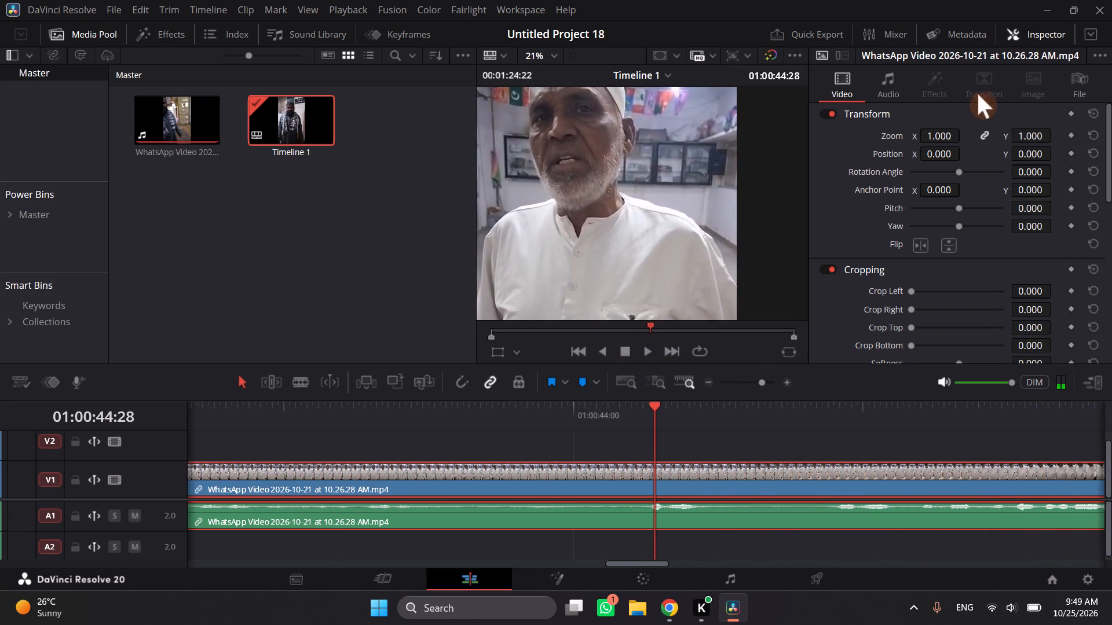
Leave the current project and delete Untitled Project 18 from the project library.
left_click(122, 11)
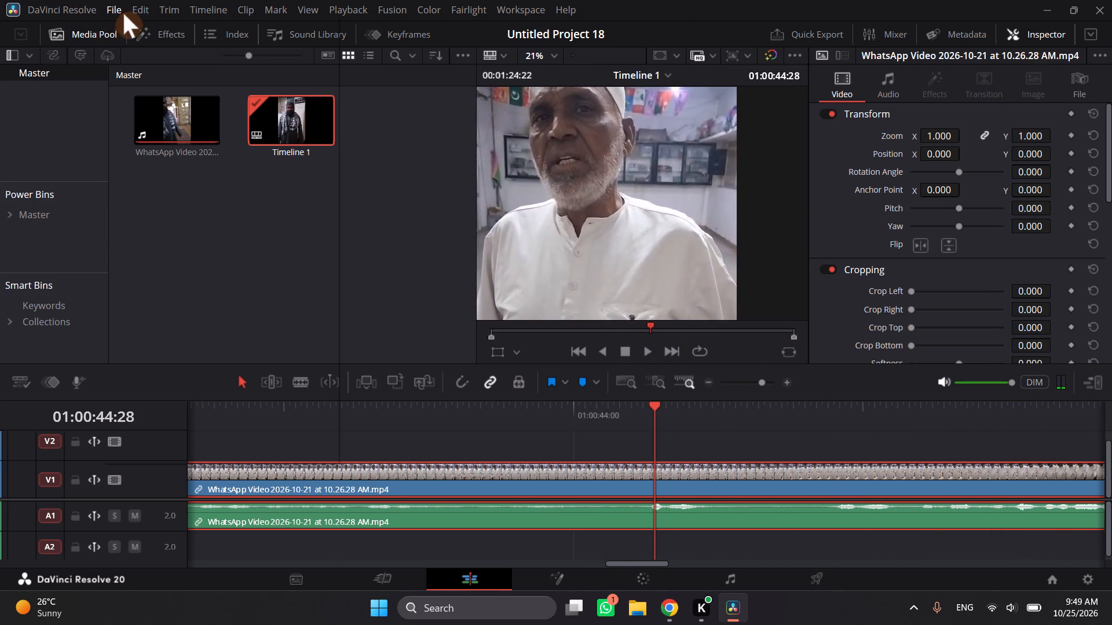
left_click(181, 112)
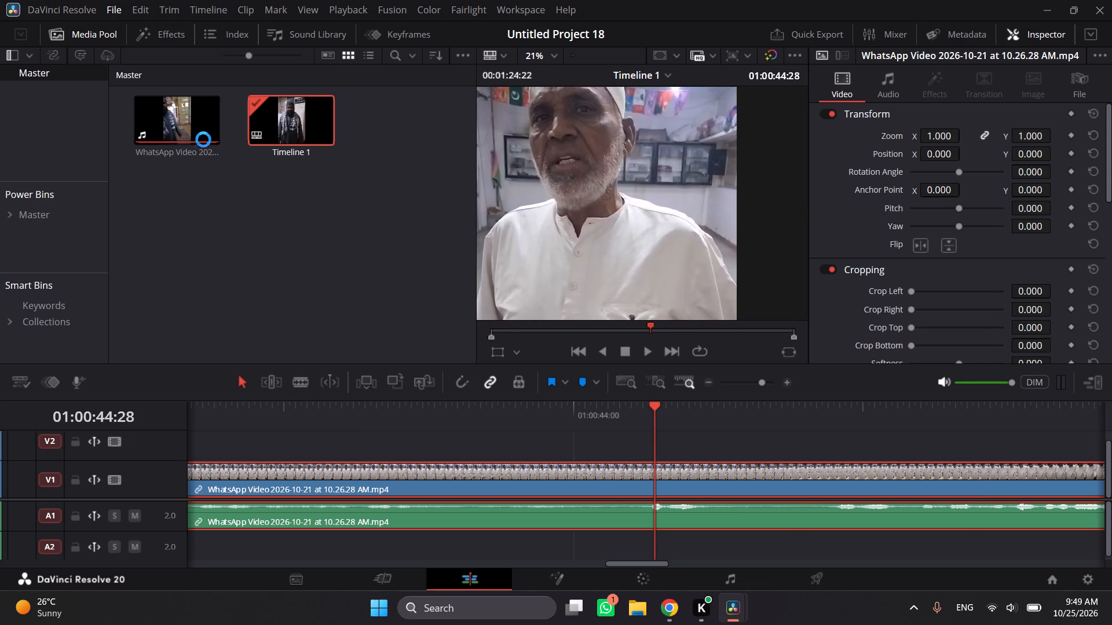
right_click(407, 199)
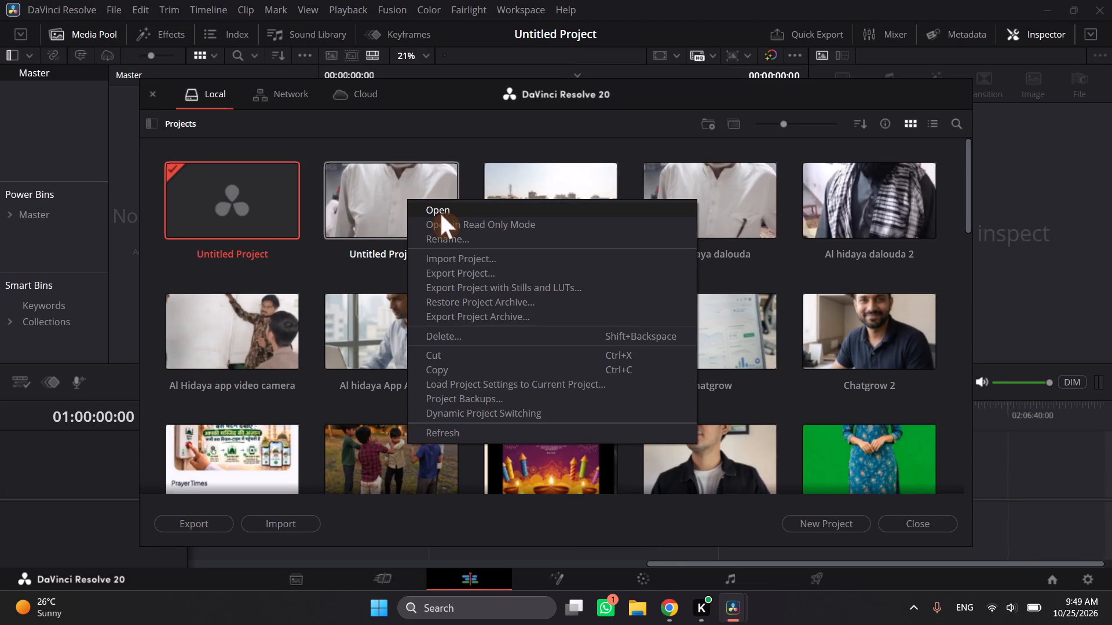
left_click(458, 333)
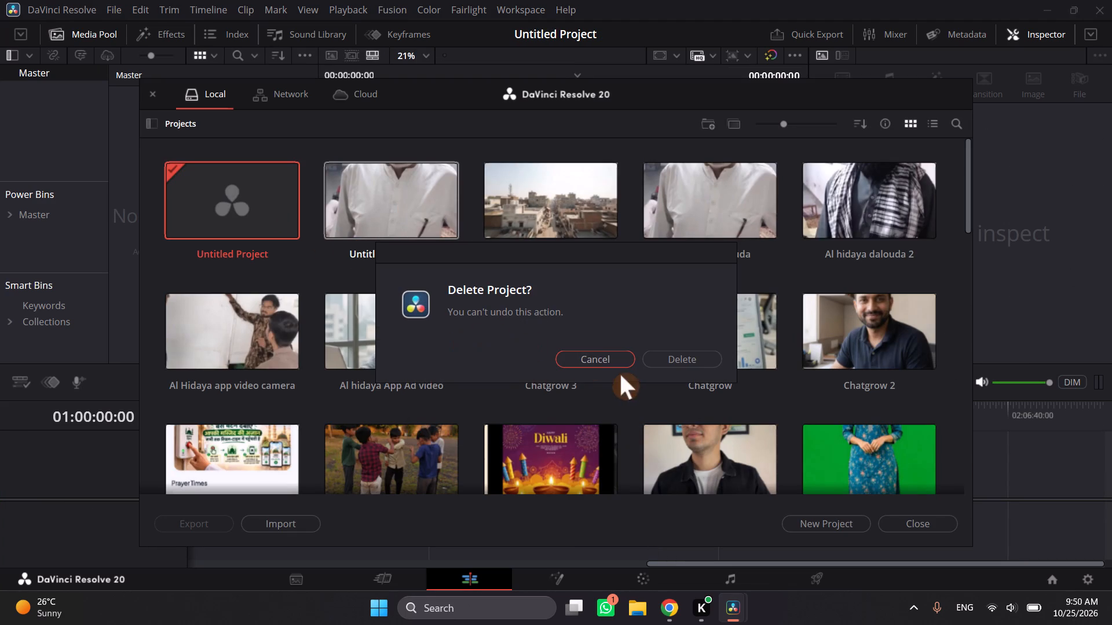
left_click(675, 361)
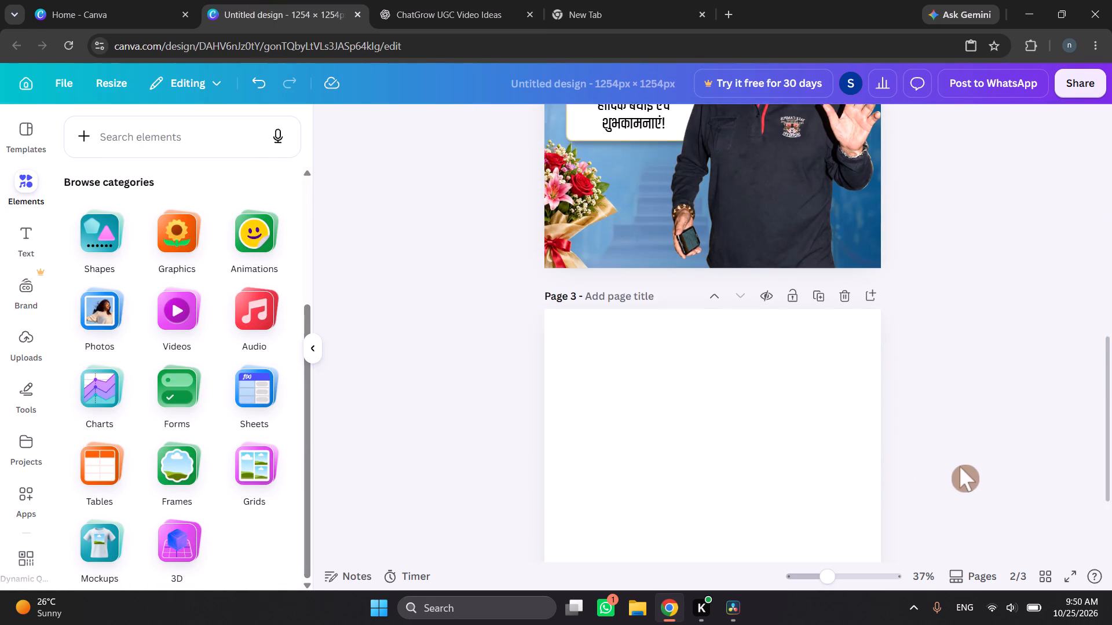
scroll(259, 402, "up", 2)
scroll(655, 397, "up", 3)
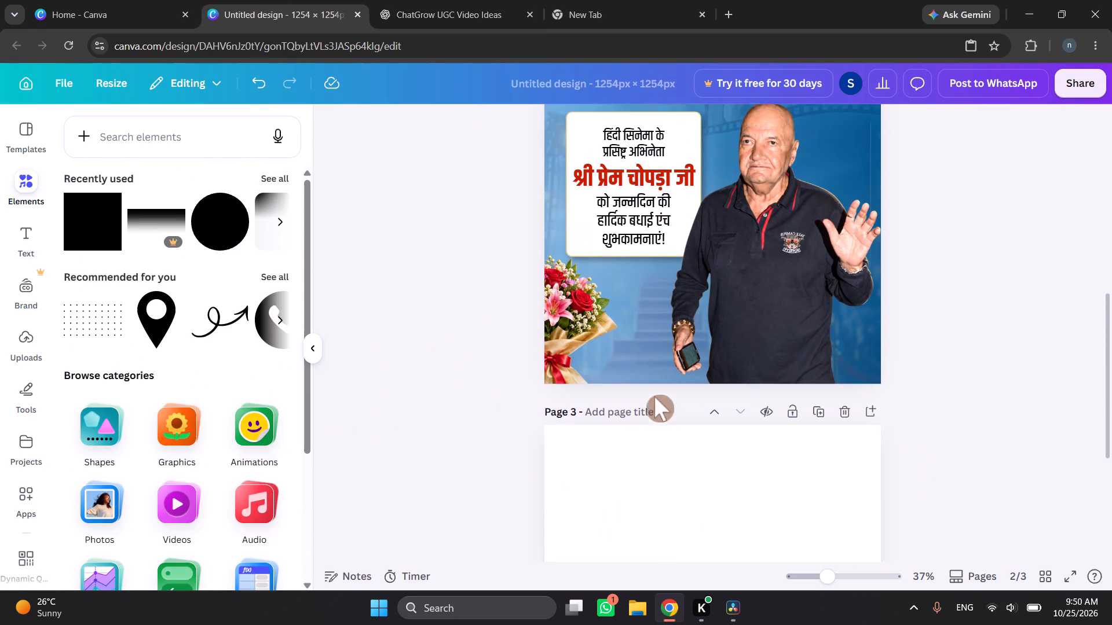
scroll(654, 396, "up", 1)
left_click(94, 240)
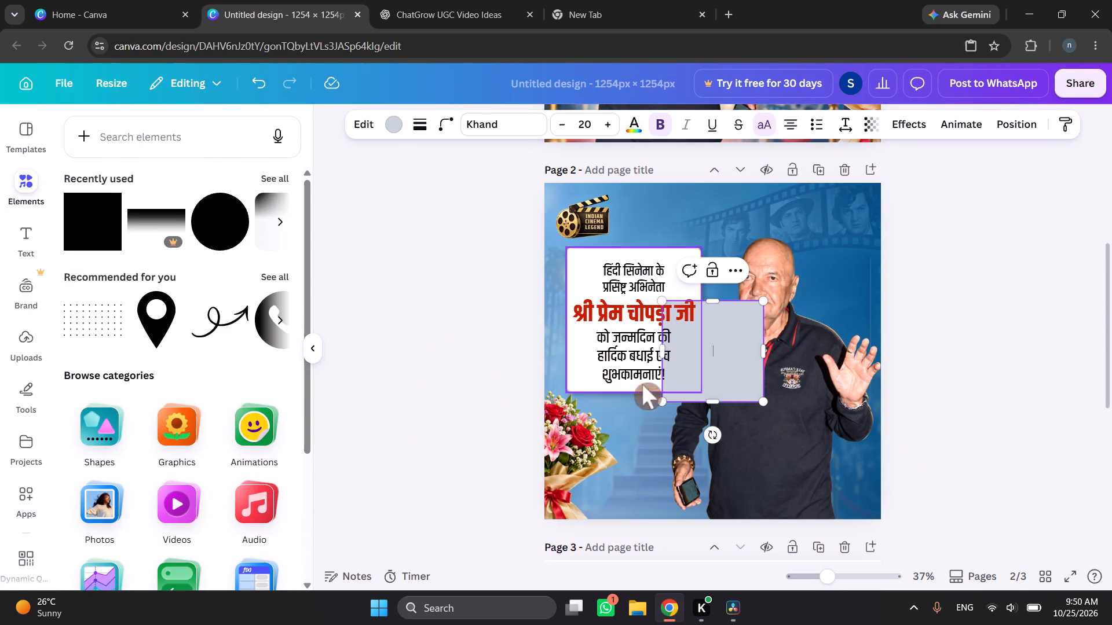
left_click(361, 341)
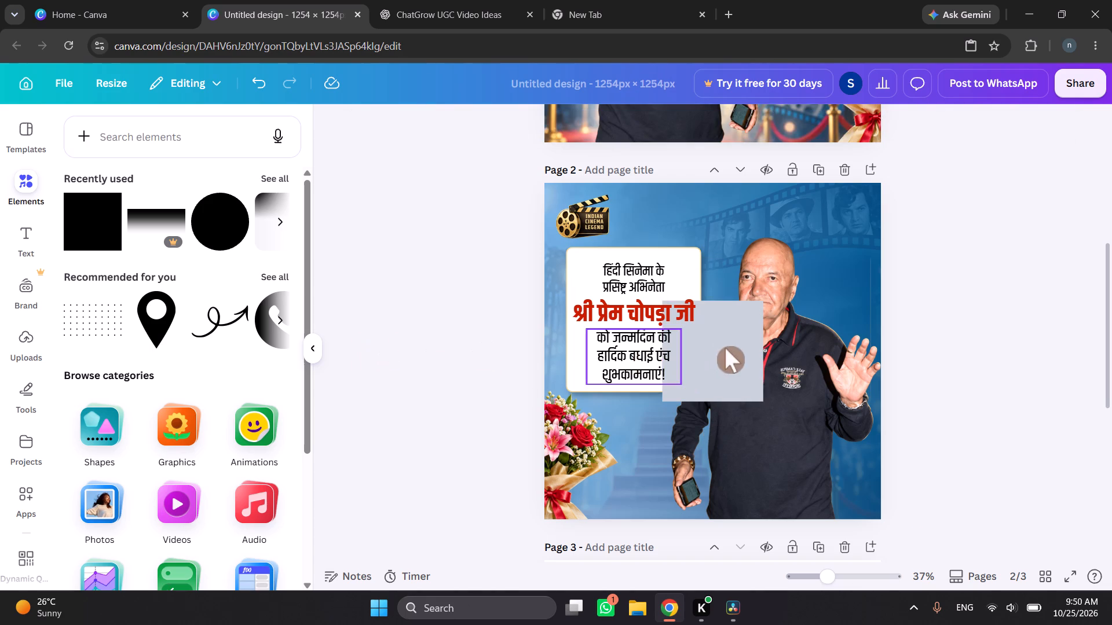
Reshape the square into a full-width bar about 101 px high and place it just above page 2's bottom edge.
left_click_drag(727, 350, 612, 454)
left_click_drag(595, 404, 594, 478)
left_click_drag(640, 491, 807, 489)
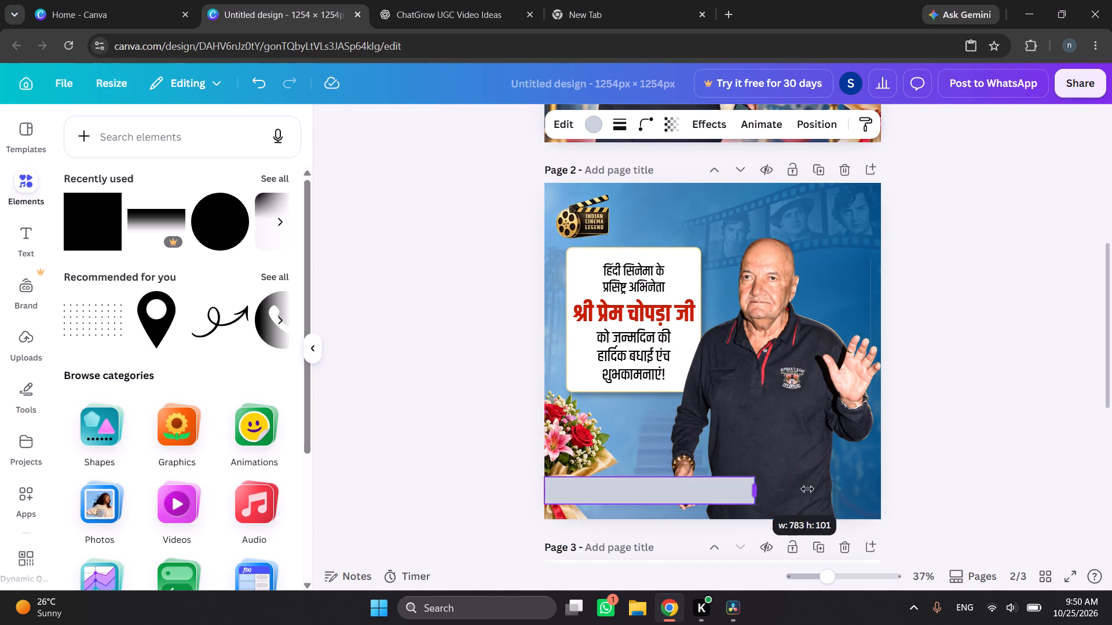
left_click_drag(807, 489, 874, 487)
left_click_drag(811, 490, 814, 497)
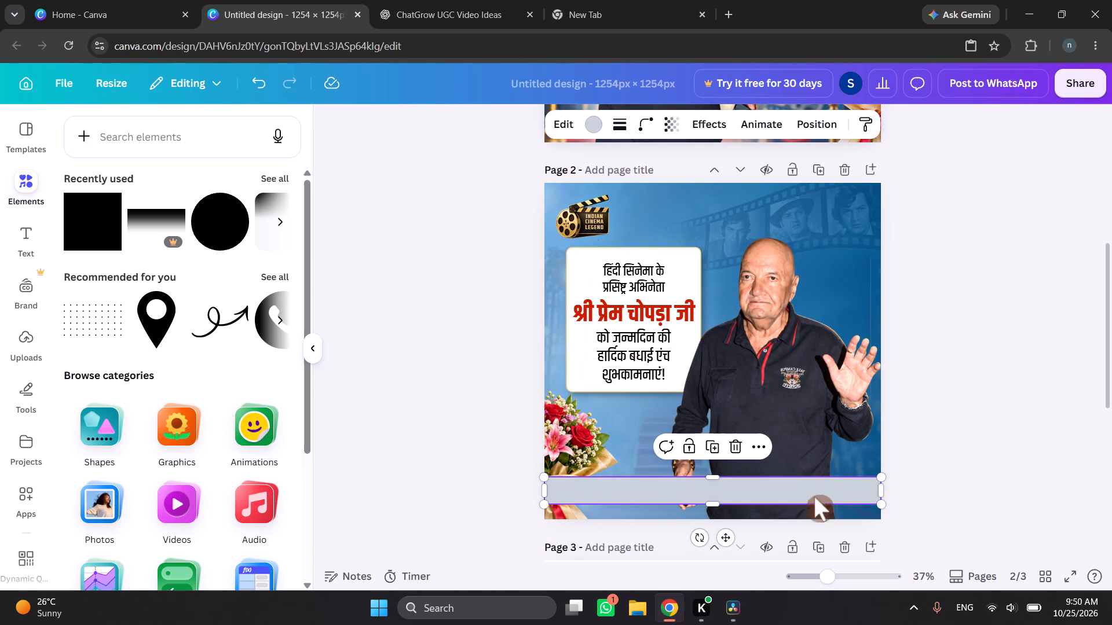
left_click_drag(814, 497, 812, 496)
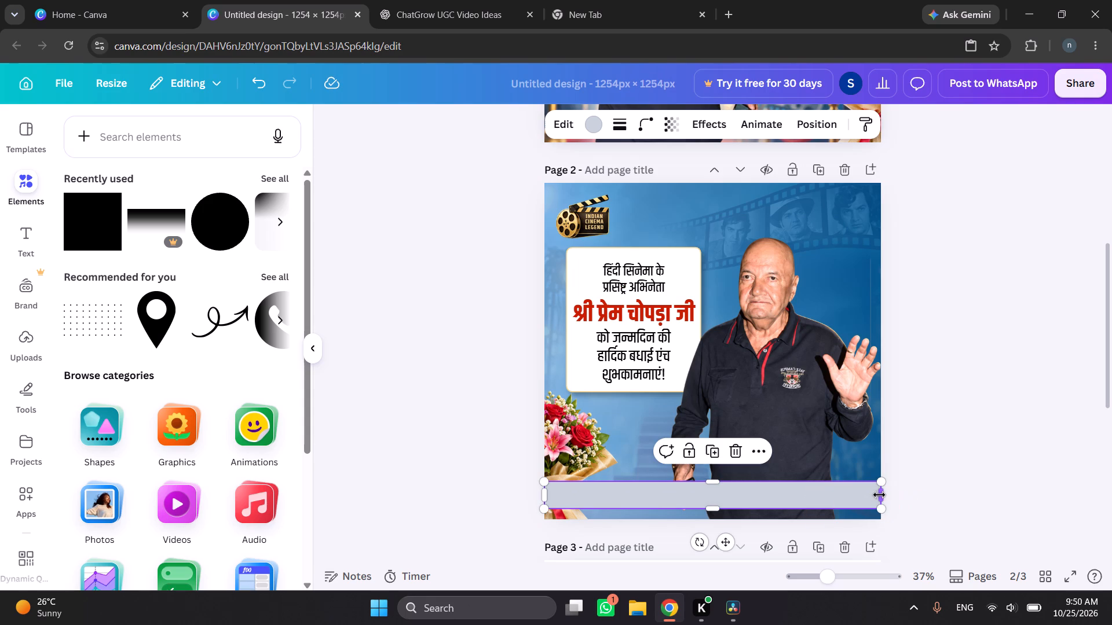
Shorten the bottom bar to about 627 px wide, round its corners slightly and shift it partly past page 2's left edge.
left_click_drag(879, 495, 709, 494)
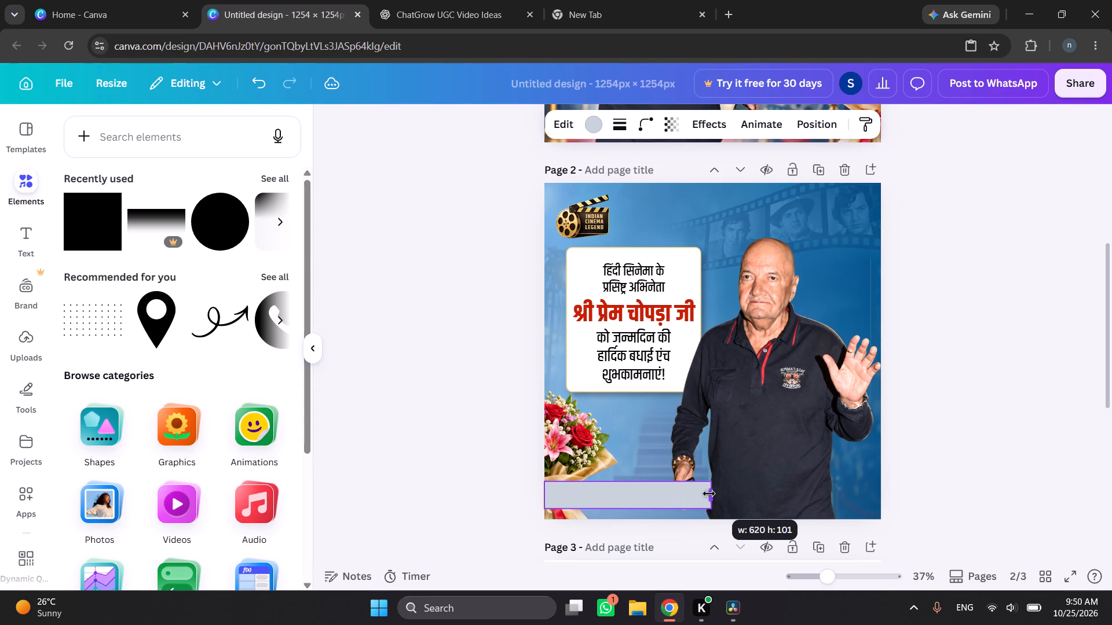
left_click_drag(709, 494, 712, 494)
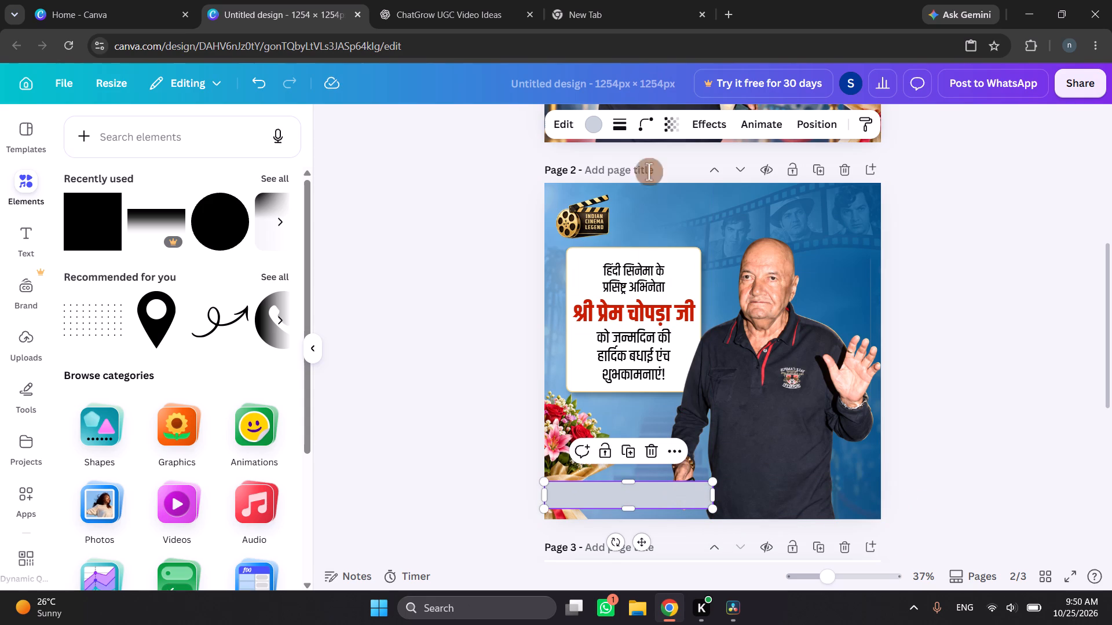
left_click(643, 128)
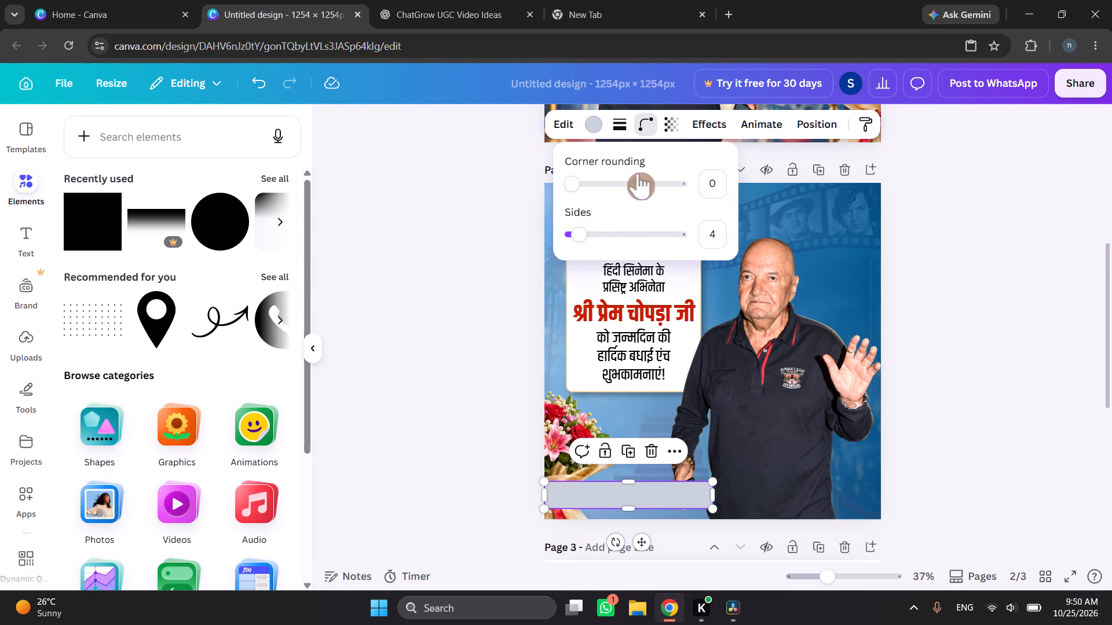
left_click_drag(583, 180, 596, 181)
left_click_drag(660, 492, 660, 492)
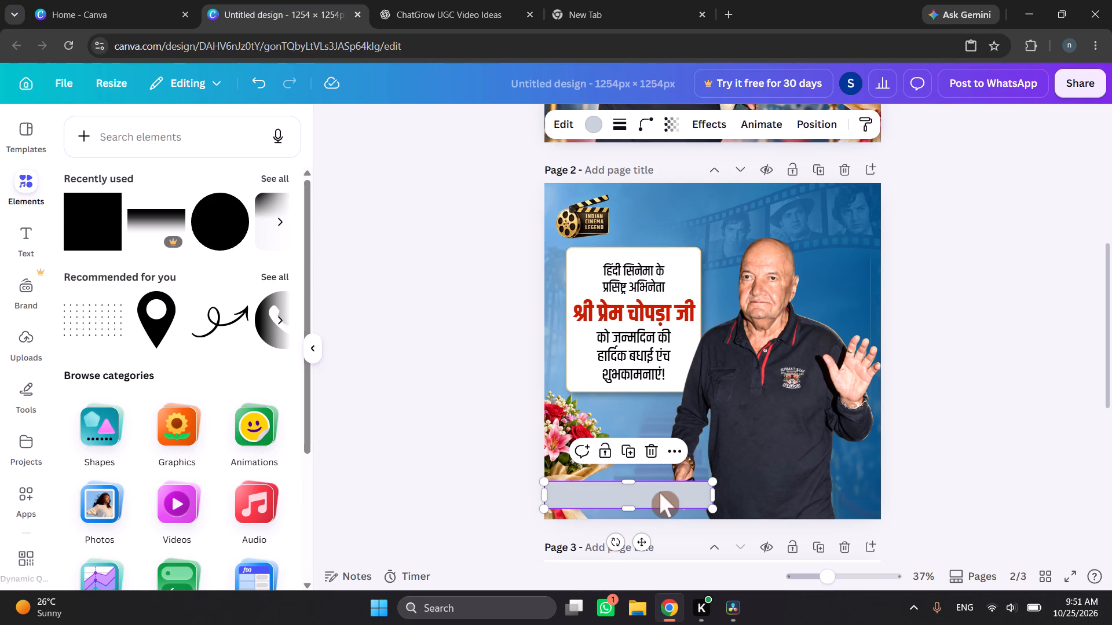
left_click_drag(660, 492, 653, 492)
left_click(477, 427)
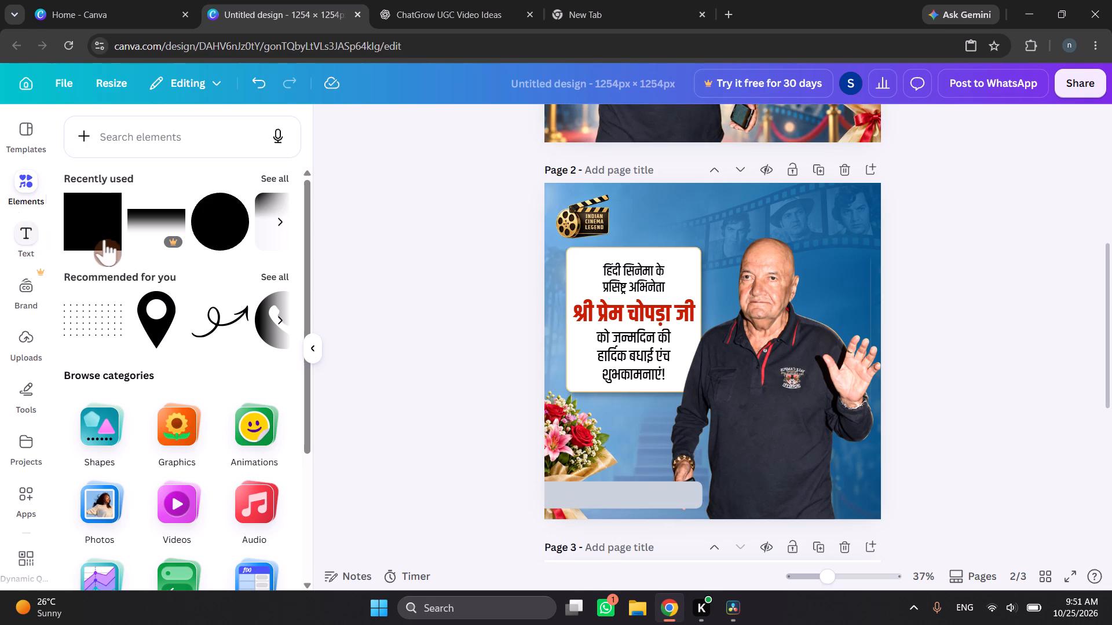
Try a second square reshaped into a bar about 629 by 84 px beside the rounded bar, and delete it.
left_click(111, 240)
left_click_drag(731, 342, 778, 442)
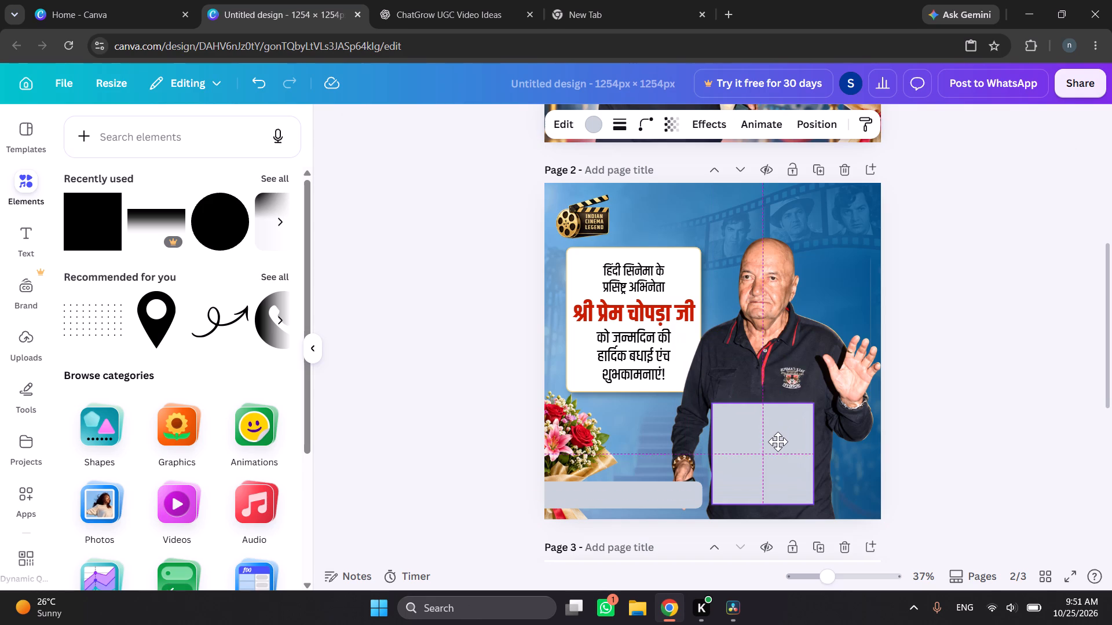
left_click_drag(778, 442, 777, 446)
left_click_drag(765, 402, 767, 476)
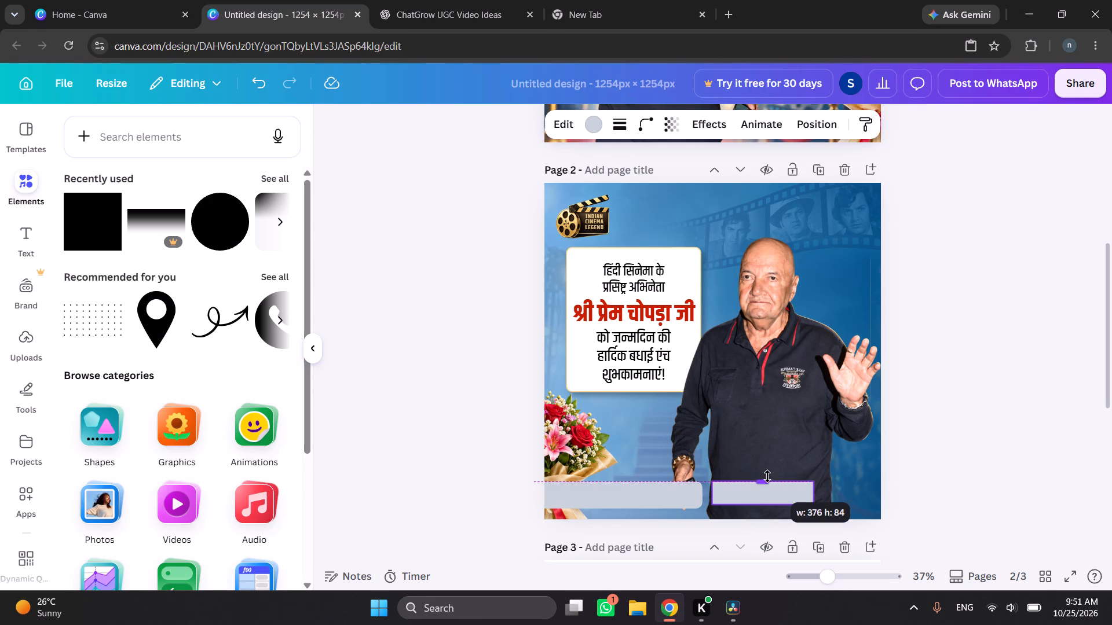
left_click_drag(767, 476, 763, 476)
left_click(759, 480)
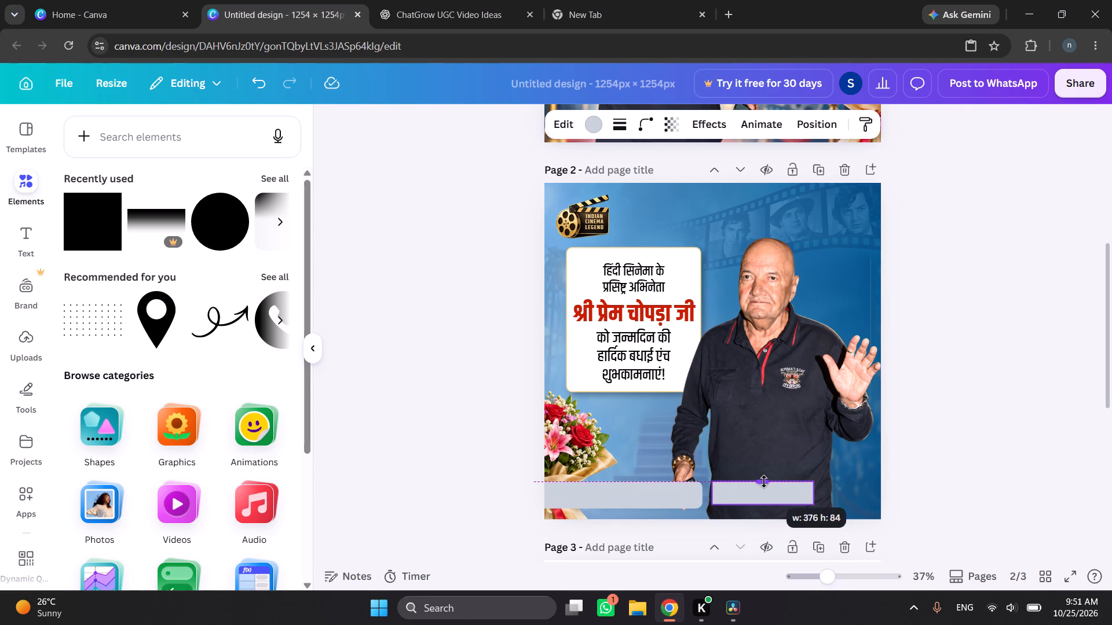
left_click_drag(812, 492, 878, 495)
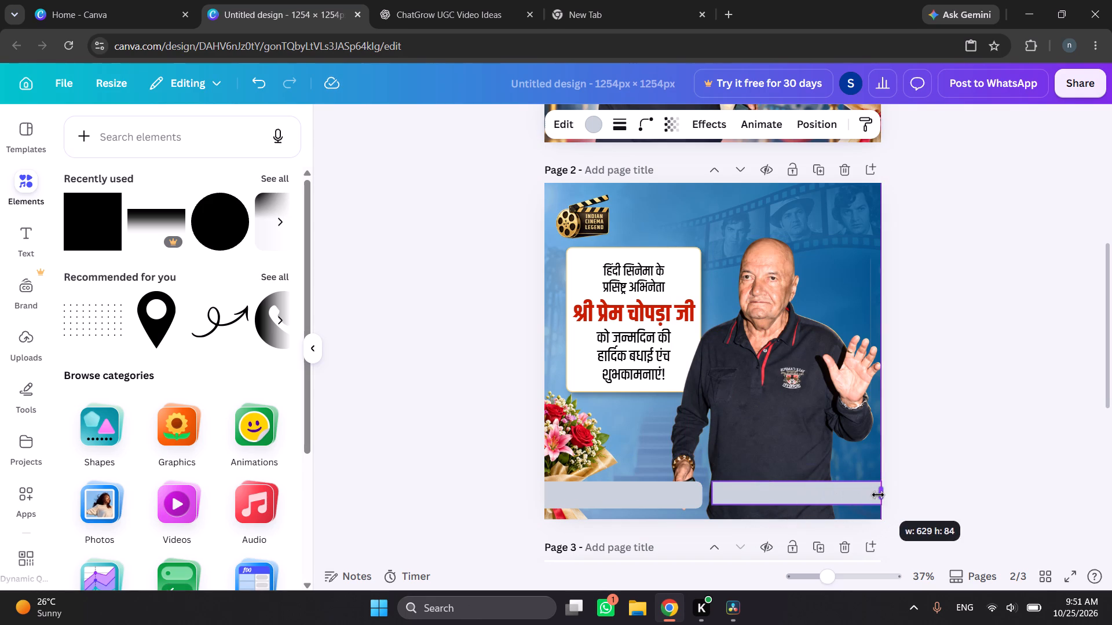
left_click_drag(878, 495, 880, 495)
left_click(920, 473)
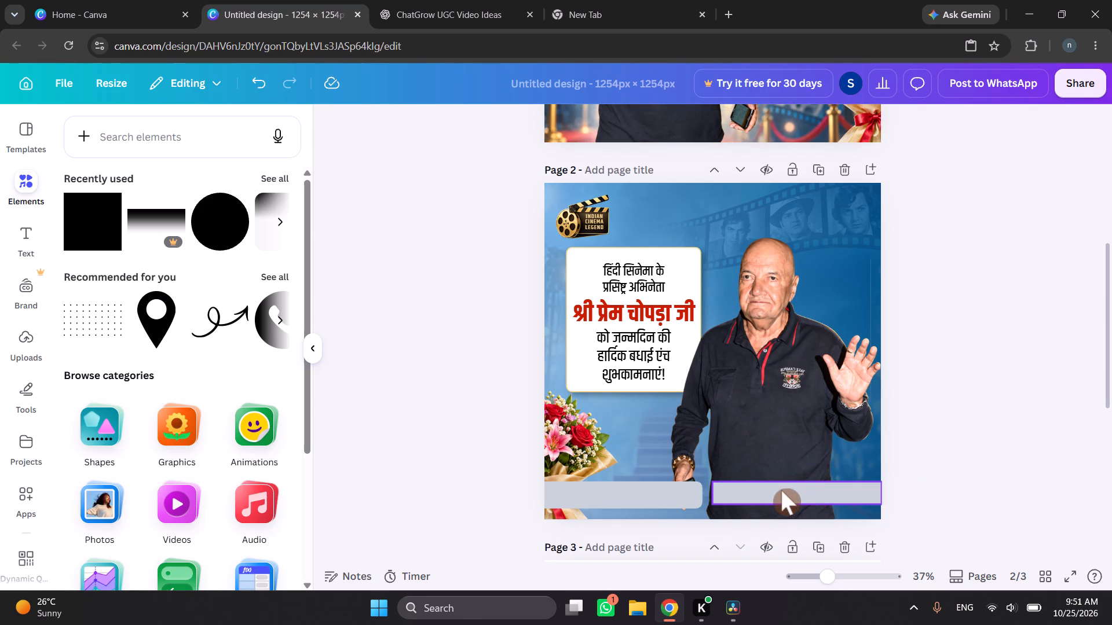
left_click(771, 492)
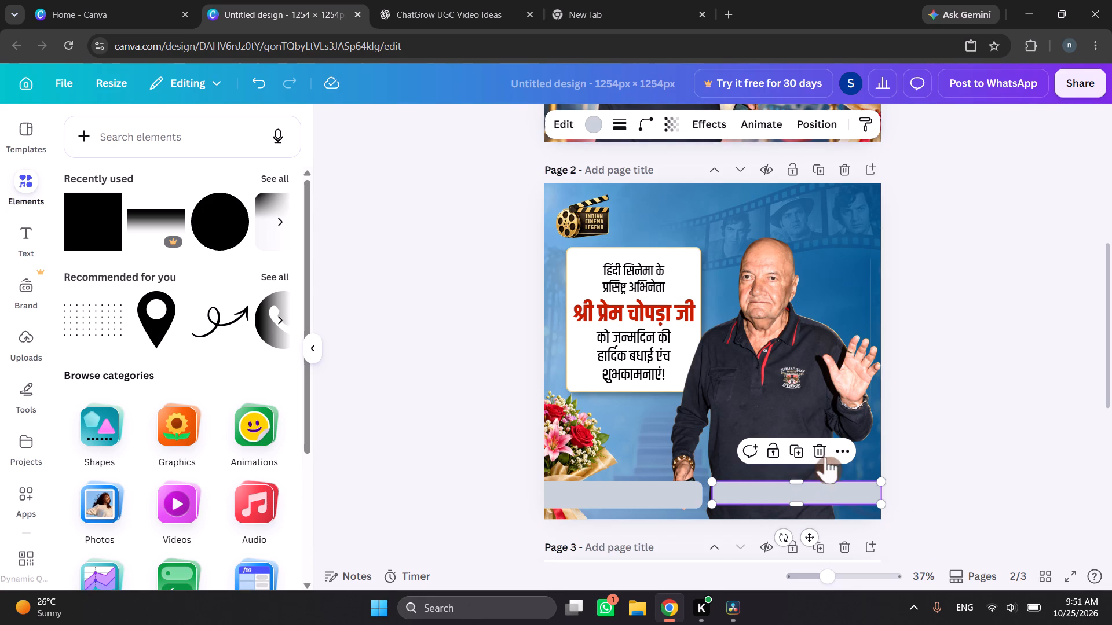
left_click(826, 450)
Duplicate the rounded bar and align the copy beside the original so it runs past page 2's right edge.
left_click(674, 492)
left_click(619, 447)
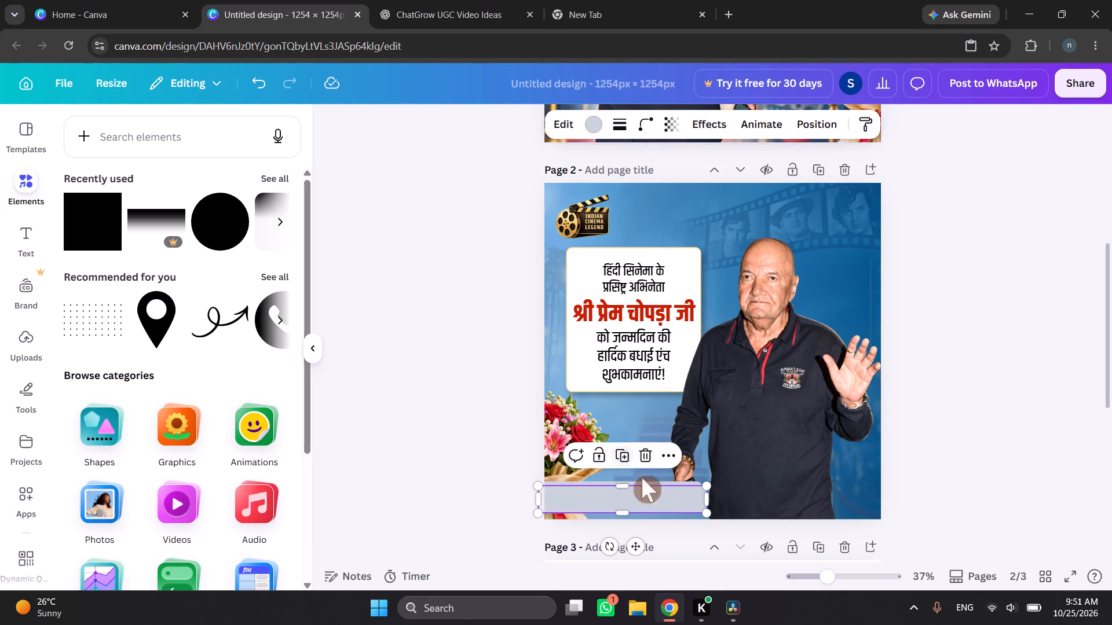
left_click_drag(654, 499, 825, 495)
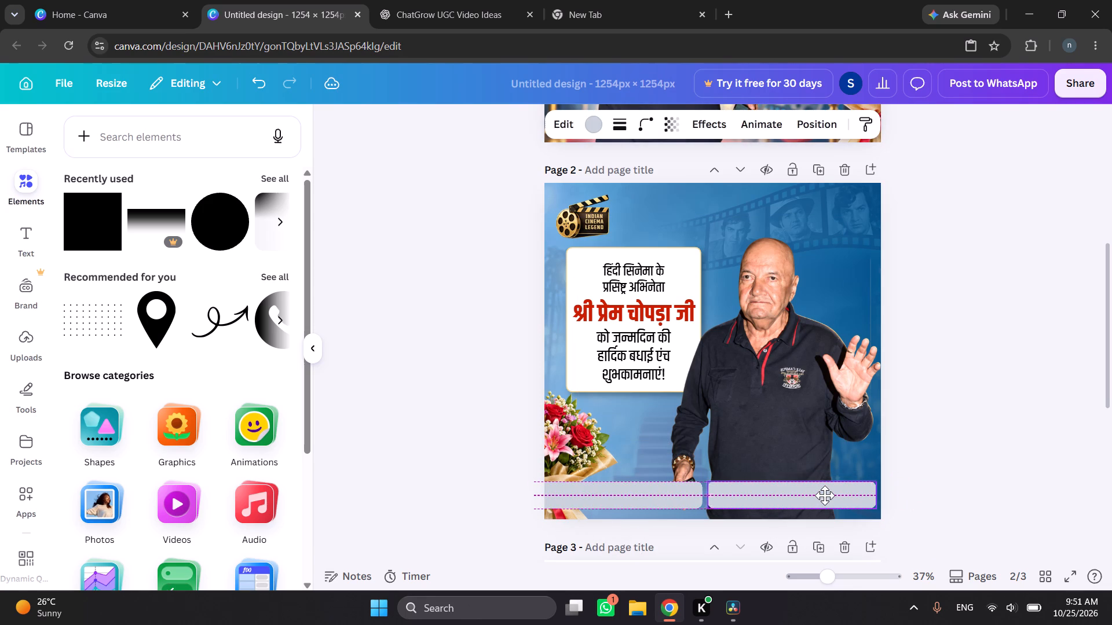
left_click_drag(825, 495, 834, 495)
left_click(915, 462)
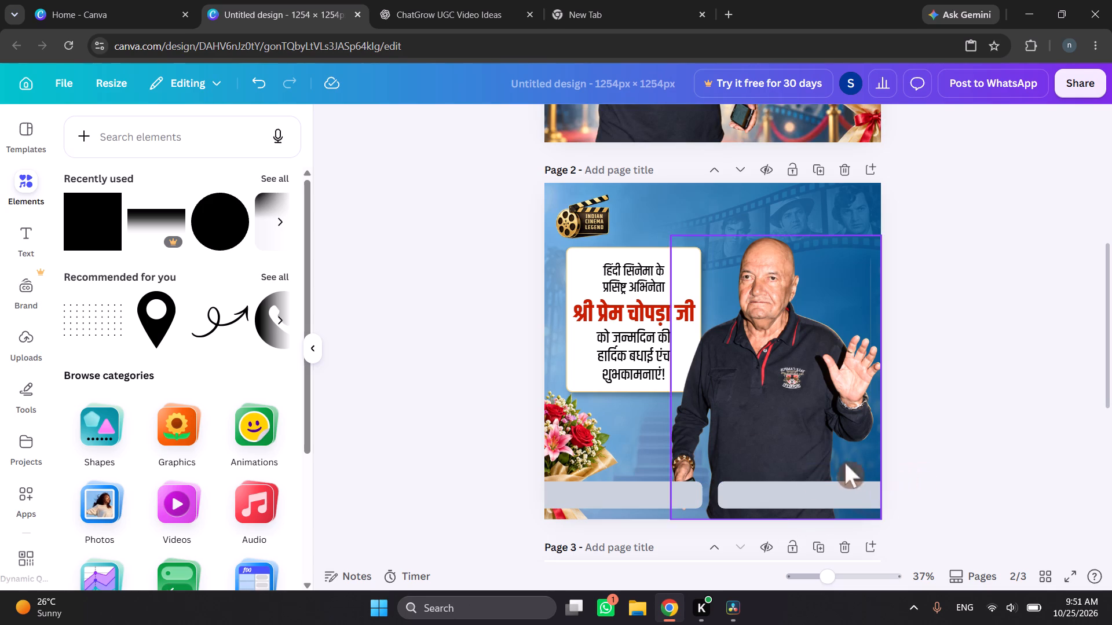
Widen the right bar to about 738 px so it overlaps the left bar, and raise its top edge slightly above it.
left_click(744, 498)
left_click_drag(722, 496, 703, 495)
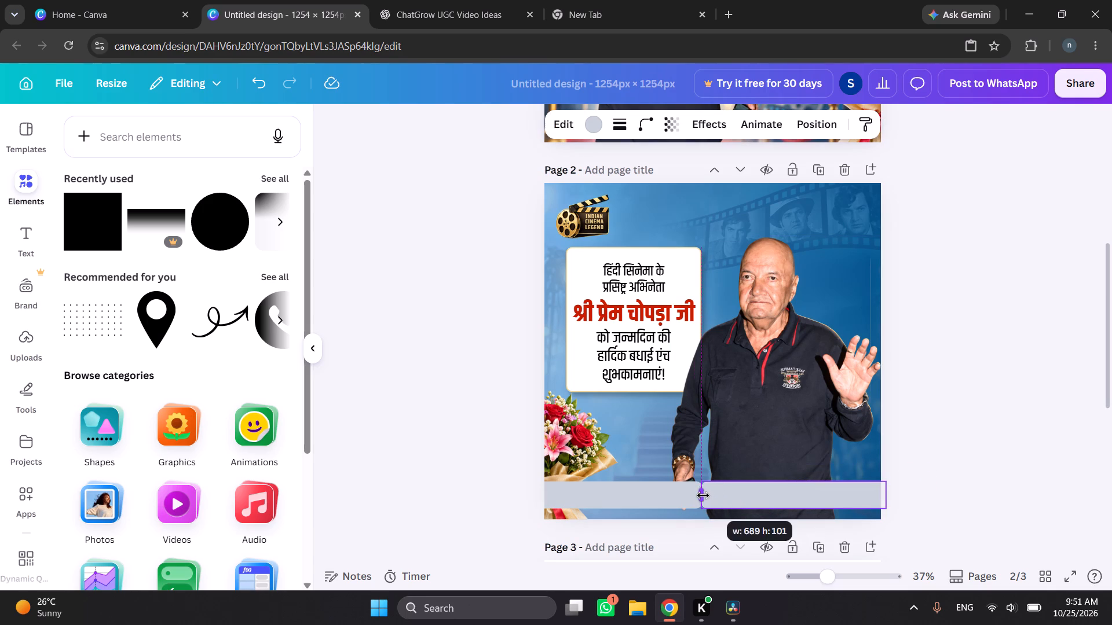
left_click_drag(703, 495, 693, 495)
left_click(882, 462)
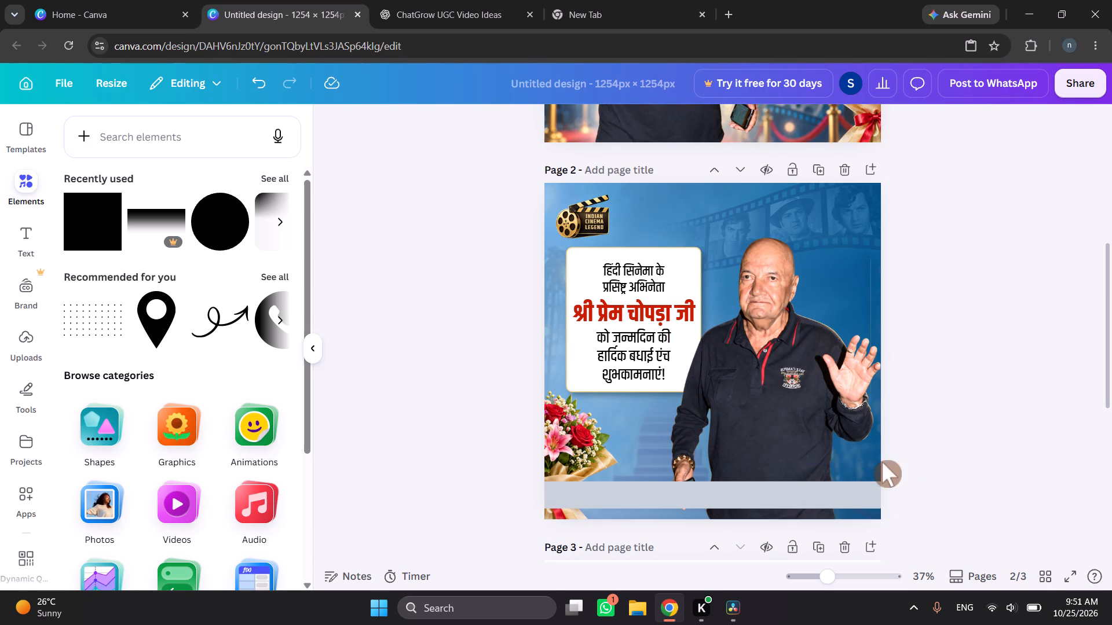
left_click(813, 491)
left_click_drag(788, 481, 792, 477)
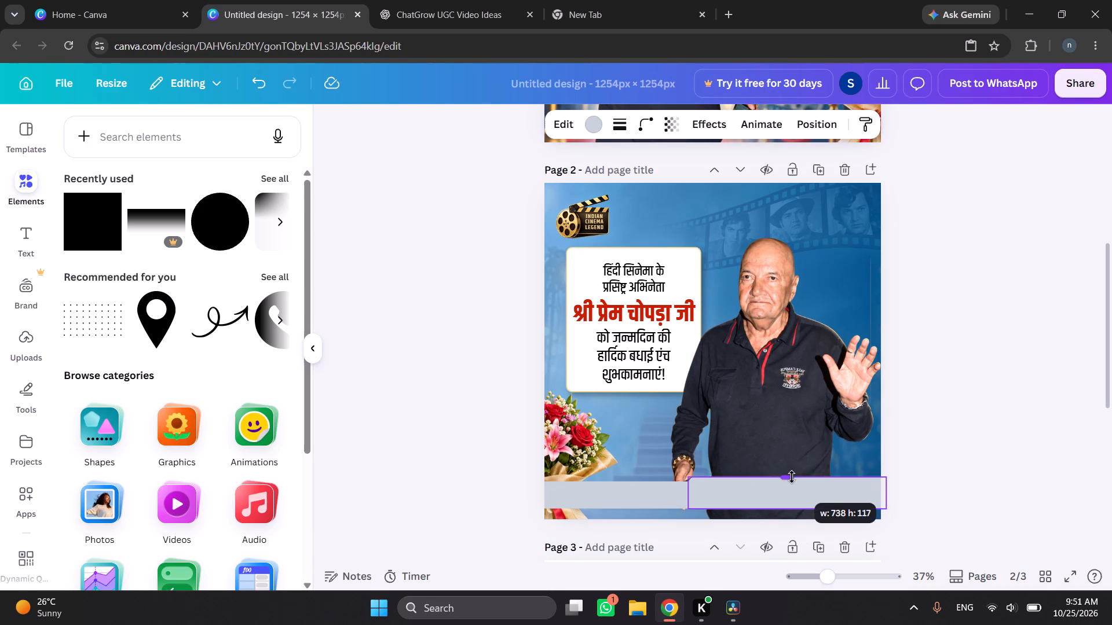
left_click_drag(792, 477, 795, 475)
left_click(886, 458)
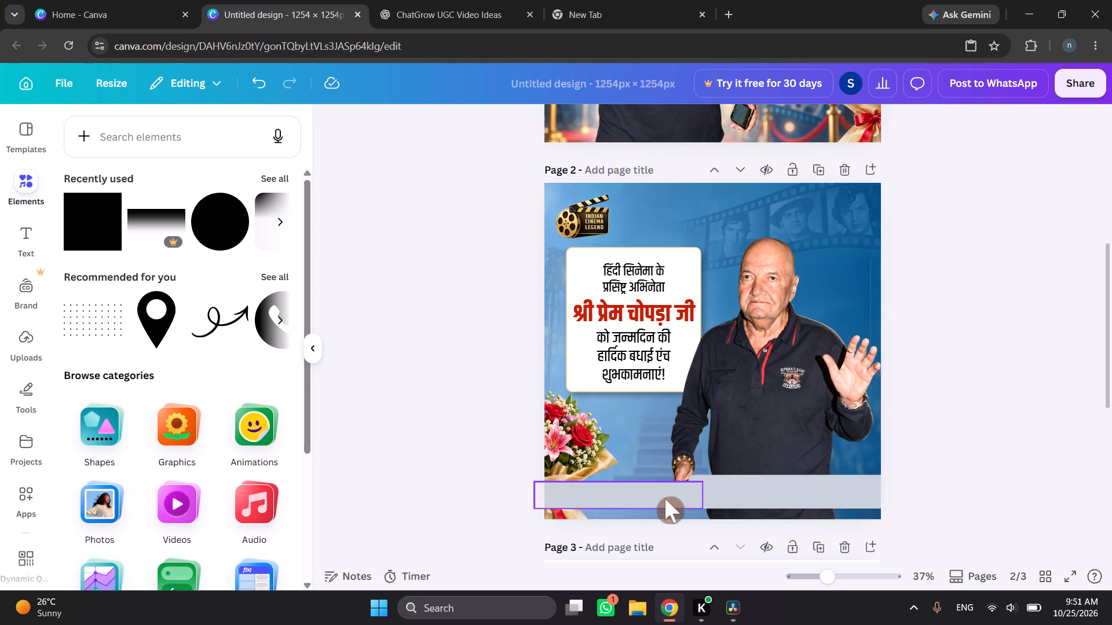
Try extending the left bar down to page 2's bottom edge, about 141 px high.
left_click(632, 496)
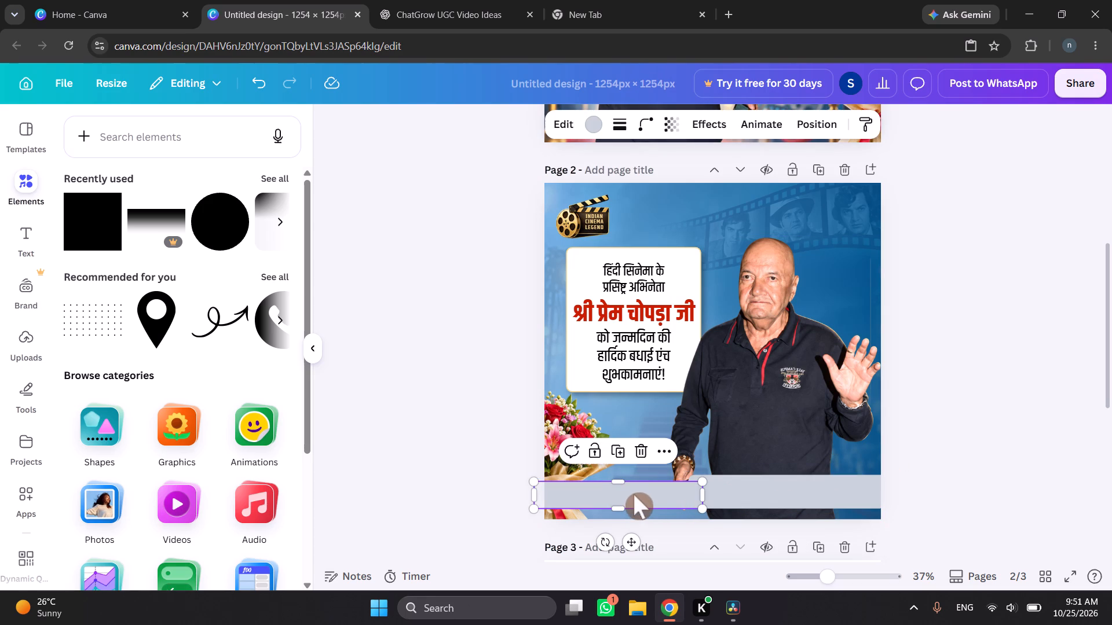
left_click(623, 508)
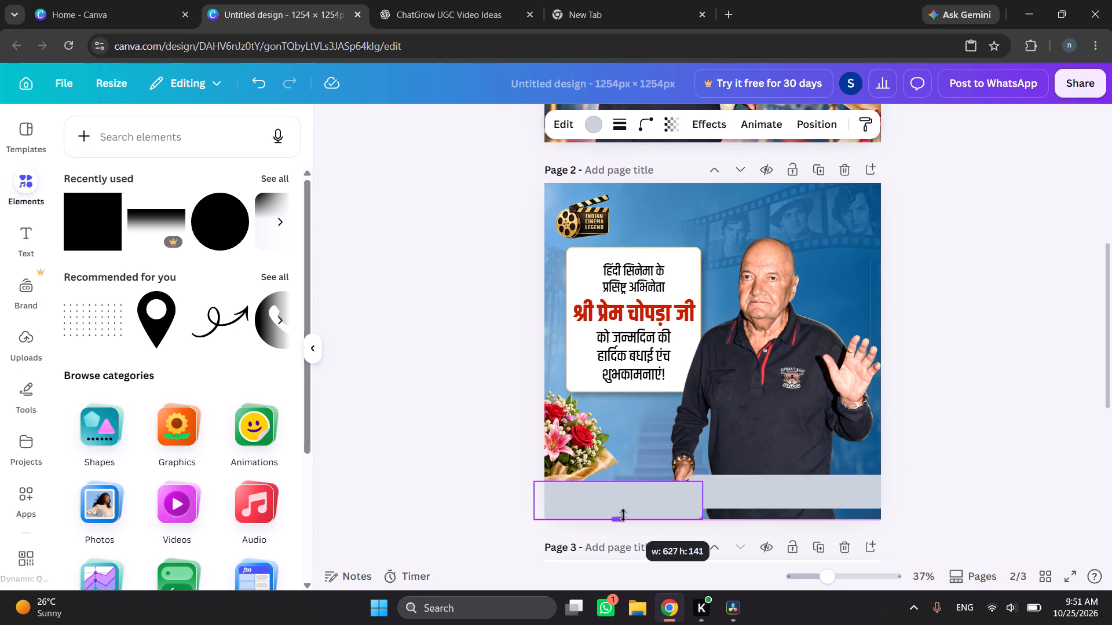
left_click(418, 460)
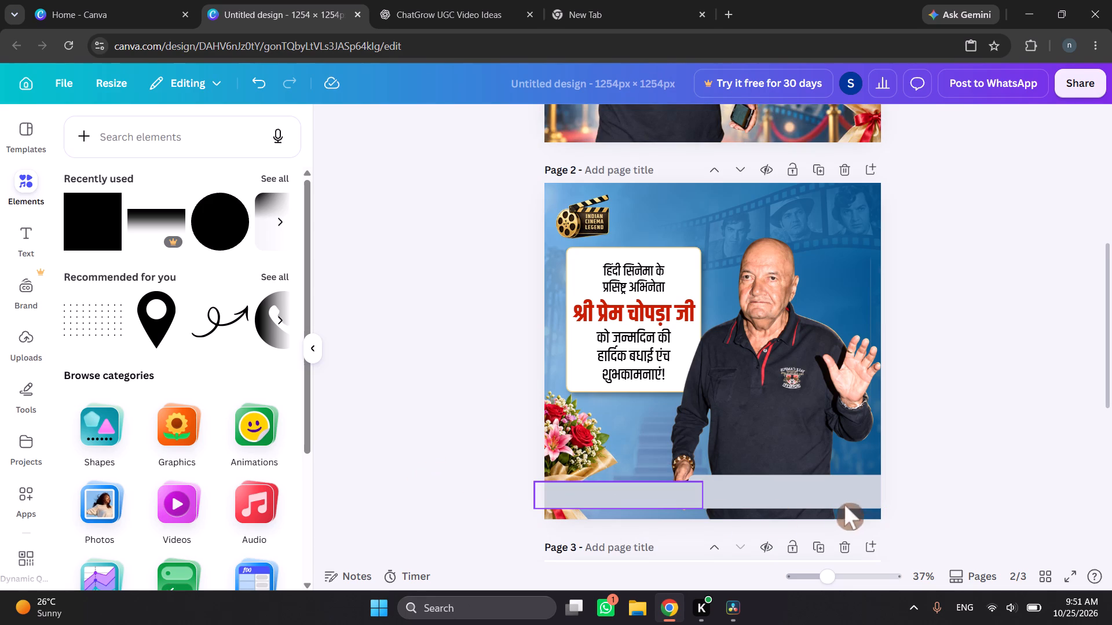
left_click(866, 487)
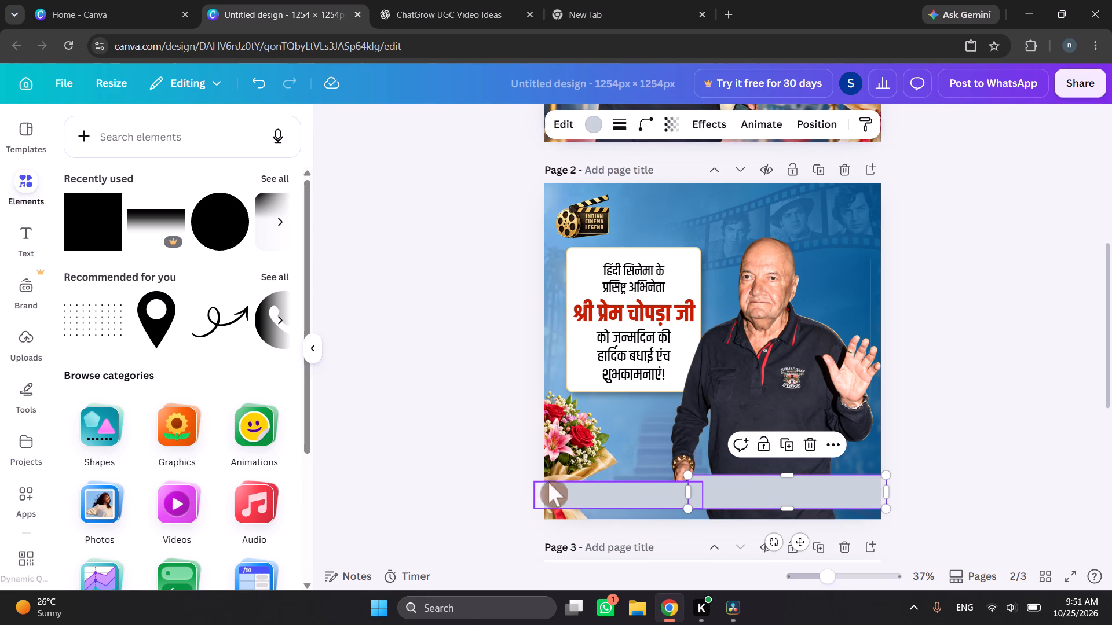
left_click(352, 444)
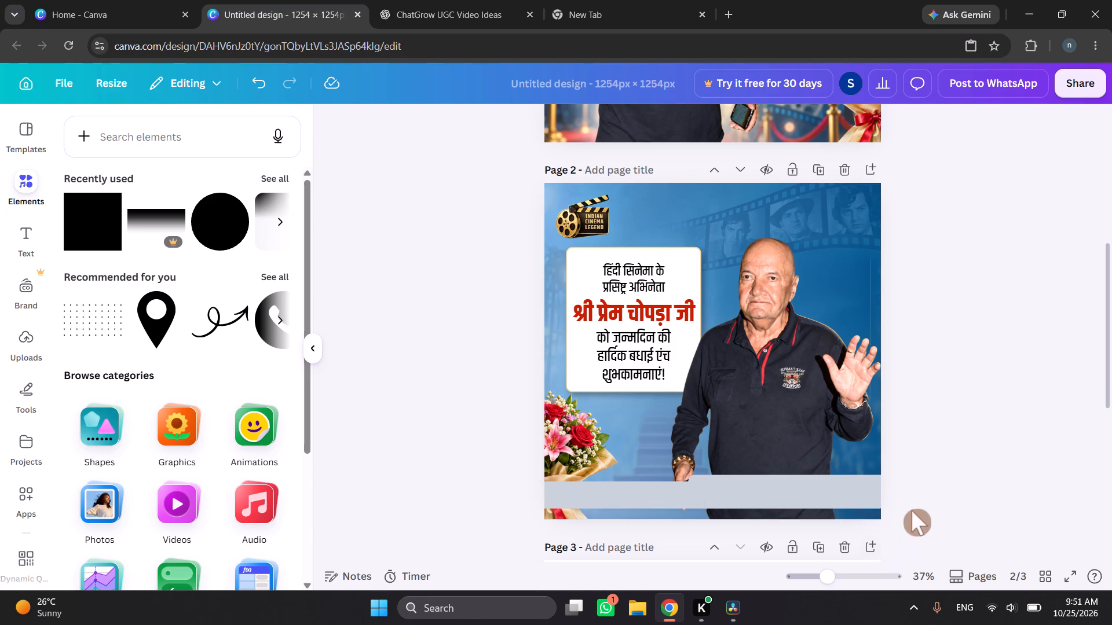
Fill the right bar with the design's existing pale gold colour.
left_click(828, 496)
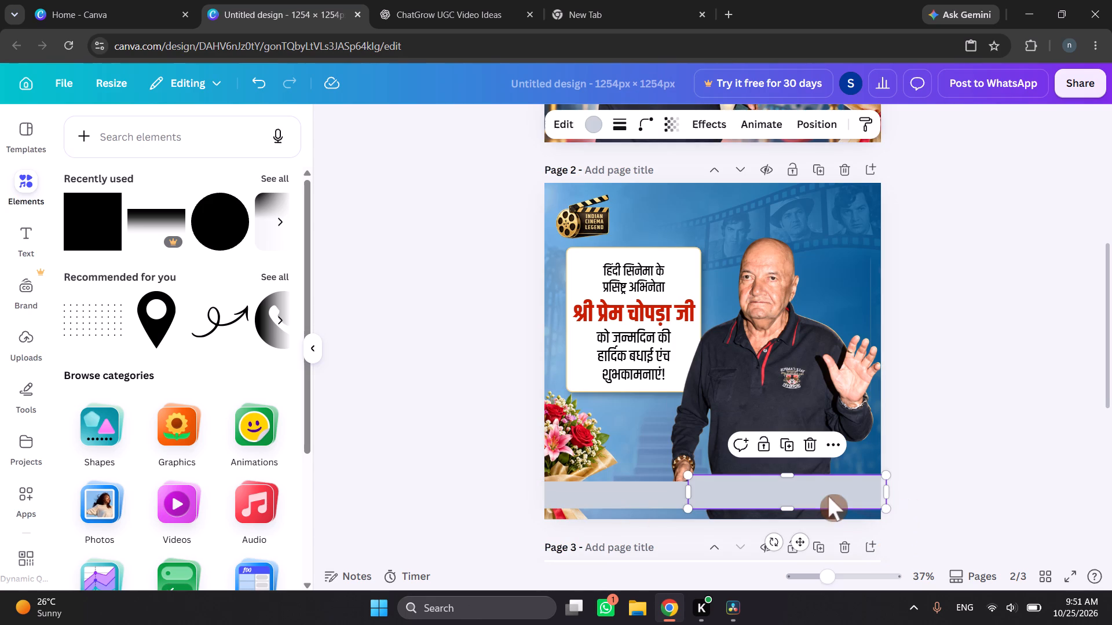
left_click(595, 129)
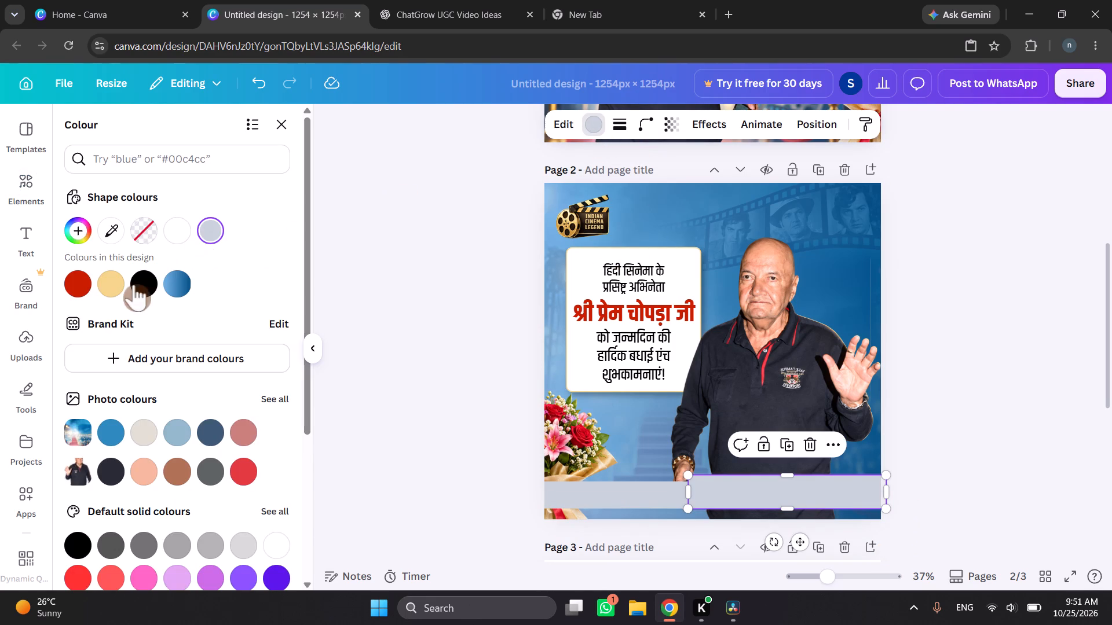
left_click(120, 285)
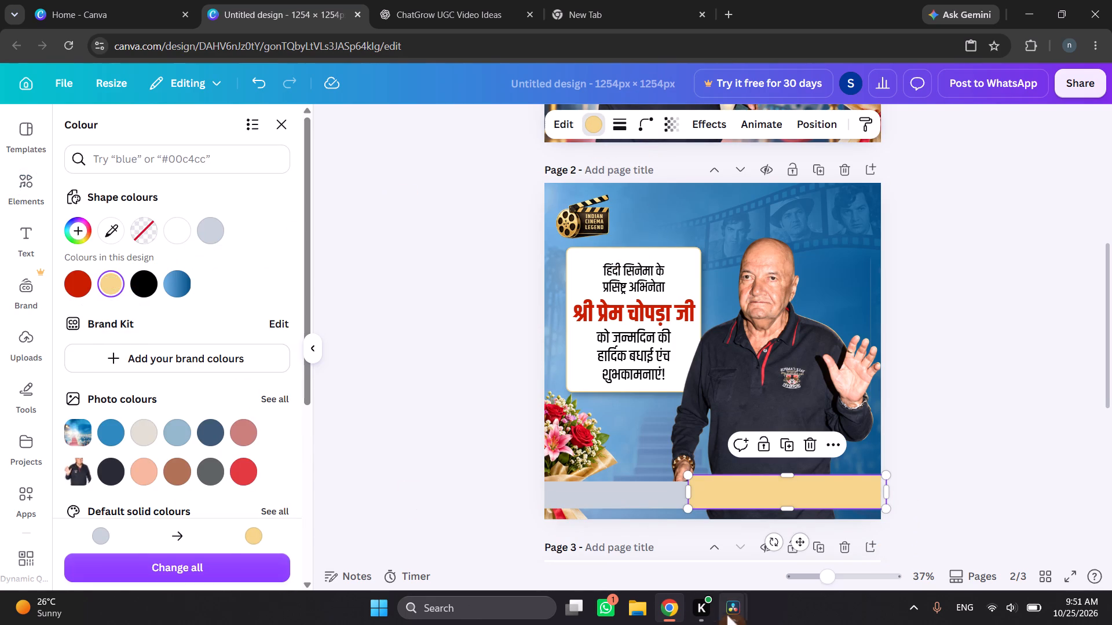
Fill the left bar with the design's existing vivid red after trying black.
left_click(624, 497)
left_click(151, 286)
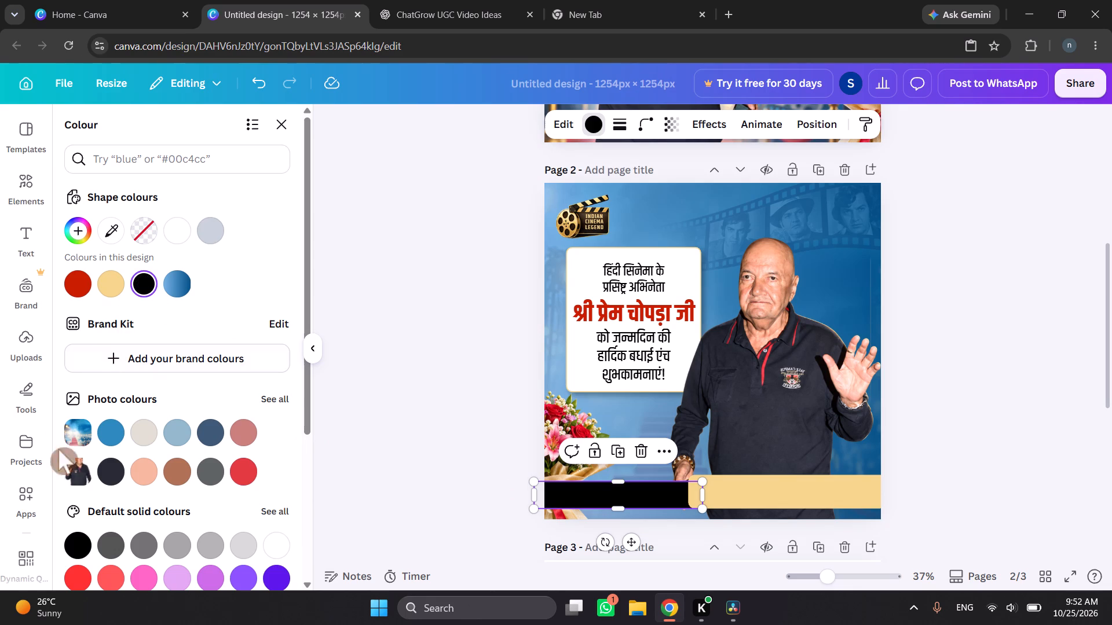
left_click(79, 277)
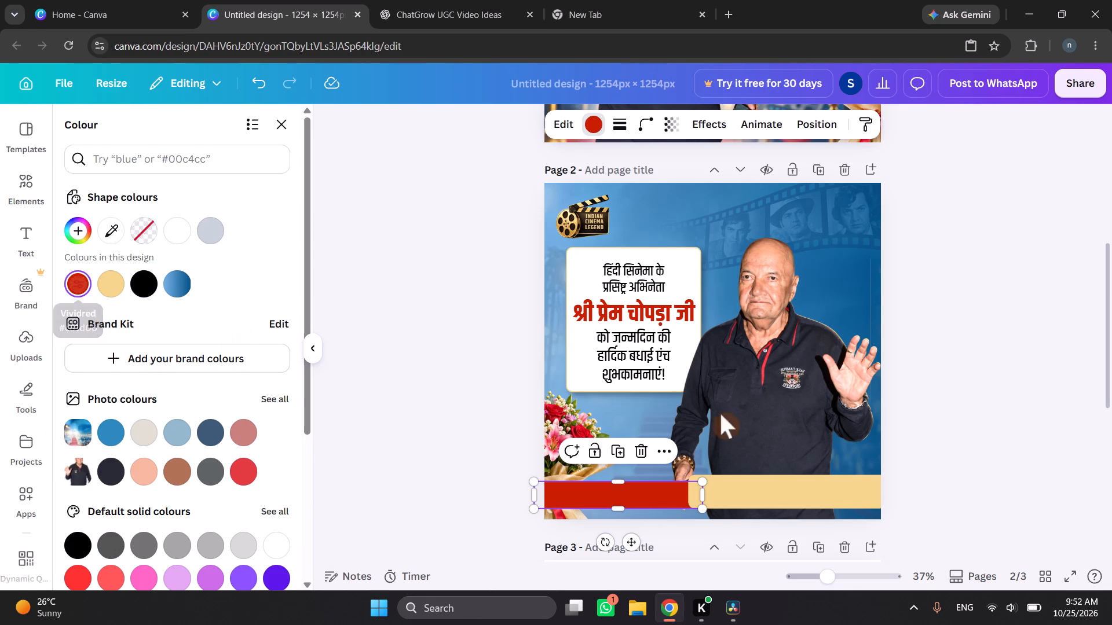
left_click(958, 368)
left_click(962, 363)
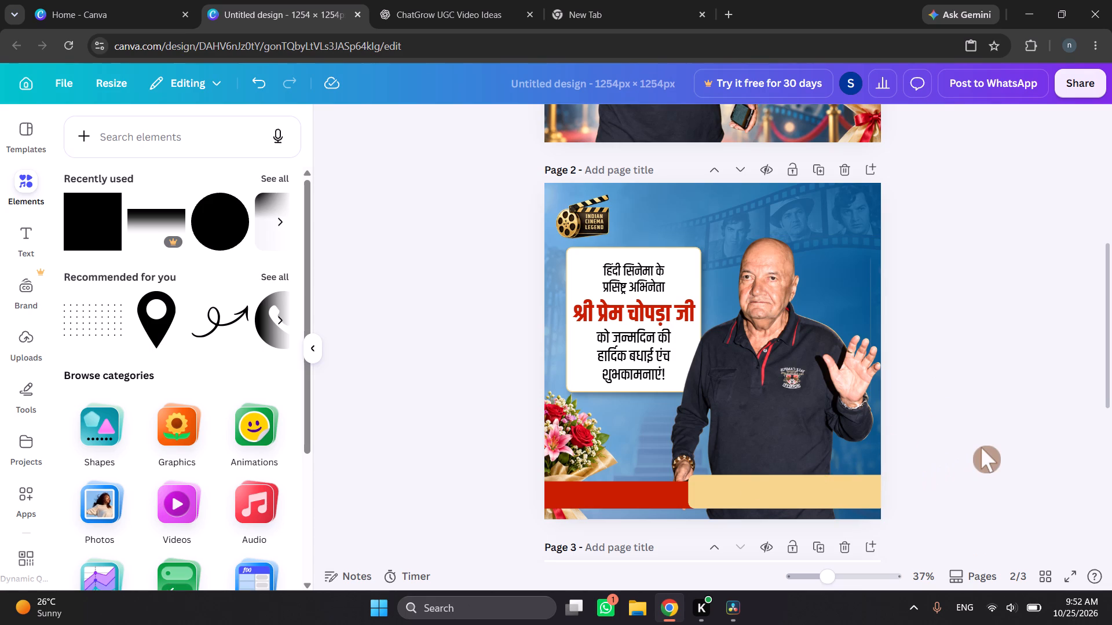
Add the recommended circular phone icon, shrink it to about 62 px and place it vertically centred at the red bar's left end.
left_click(273, 334)
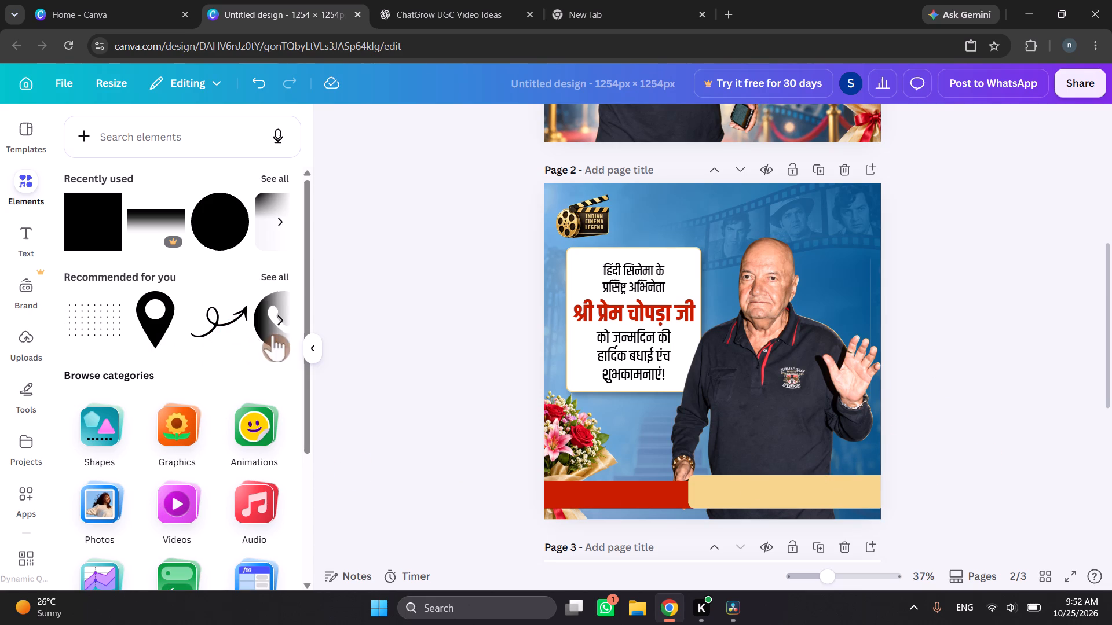
left_click(107, 338)
left_click(455, 383)
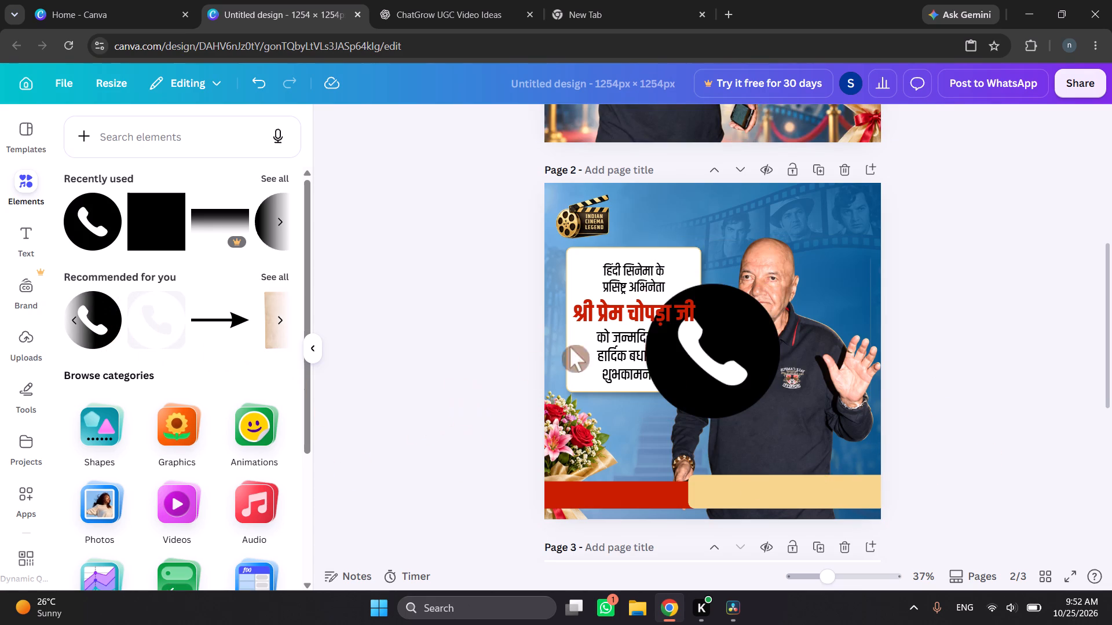
left_click_drag(715, 366, 649, 429)
left_click_drag(712, 347, 604, 426)
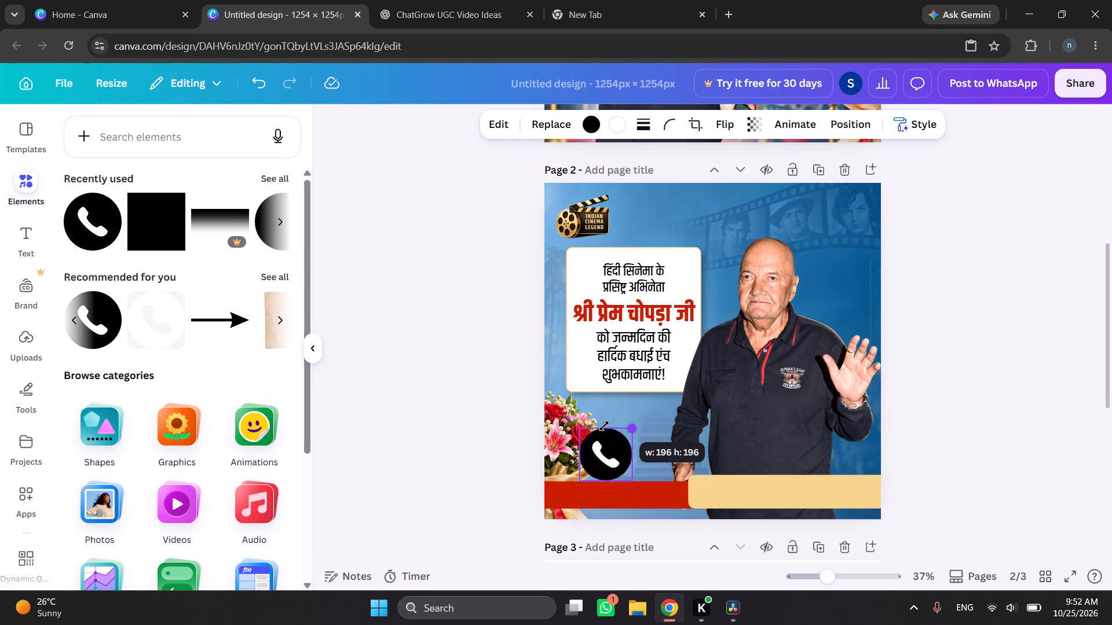
left_click_drag(604, 426, 592, 436)
left_click_drag(598, 456, 575, 485)
left_click_drag(590, 481, 572, 491)
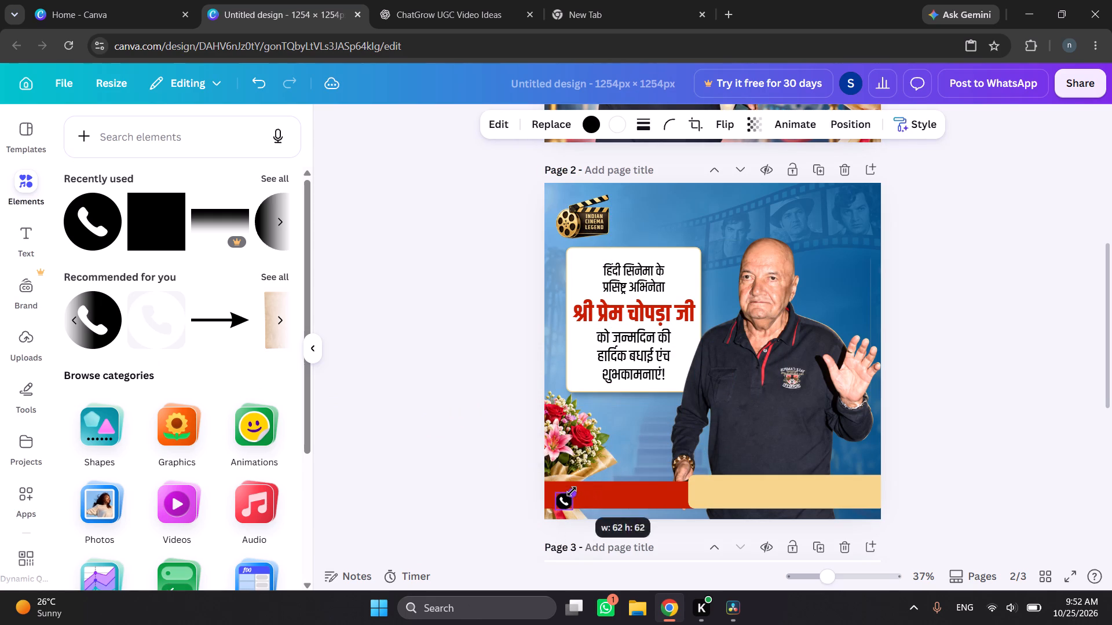
left_click_drag(572, 491, 572, 491)
left_click_drag(577, 541, 570, 534)
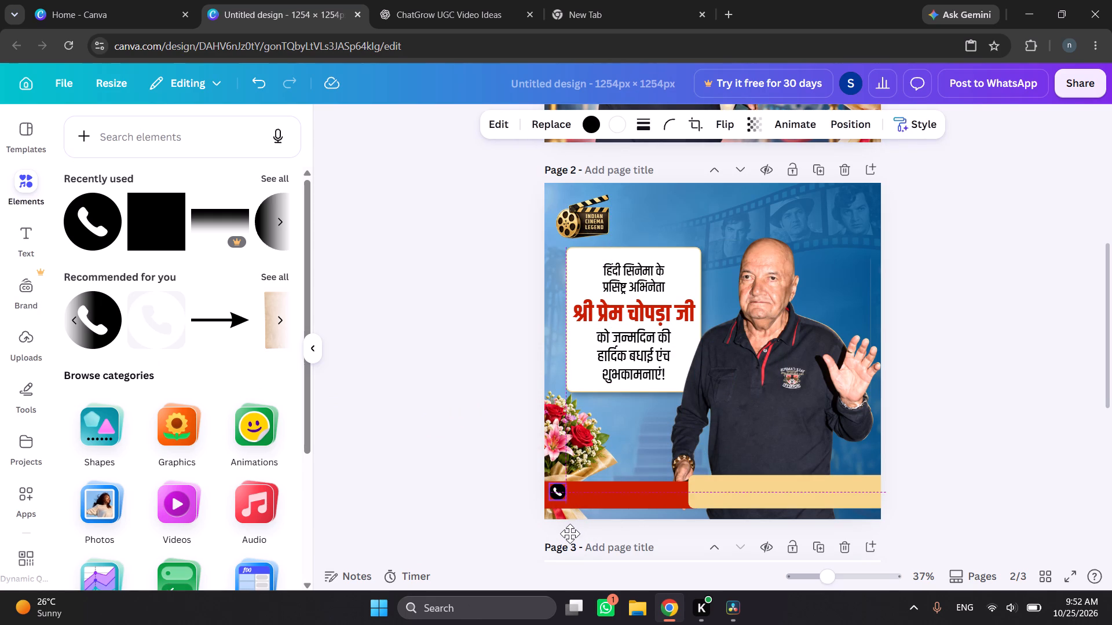
left_click_drag(570, 534, 570, 535)
left_click(477, 472)
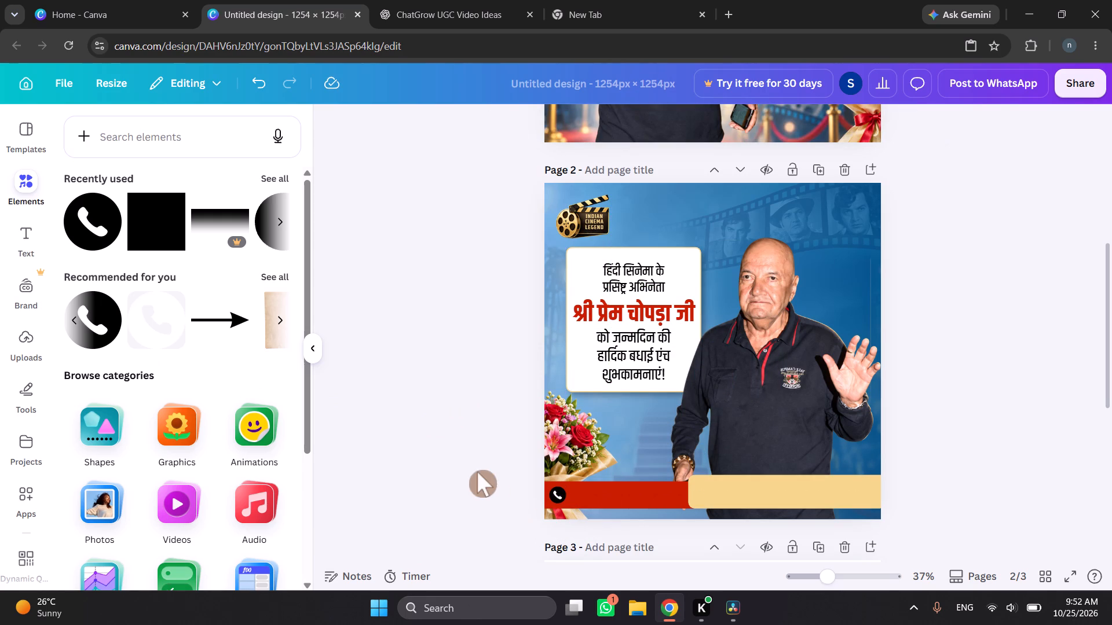
left_click(555, 492)
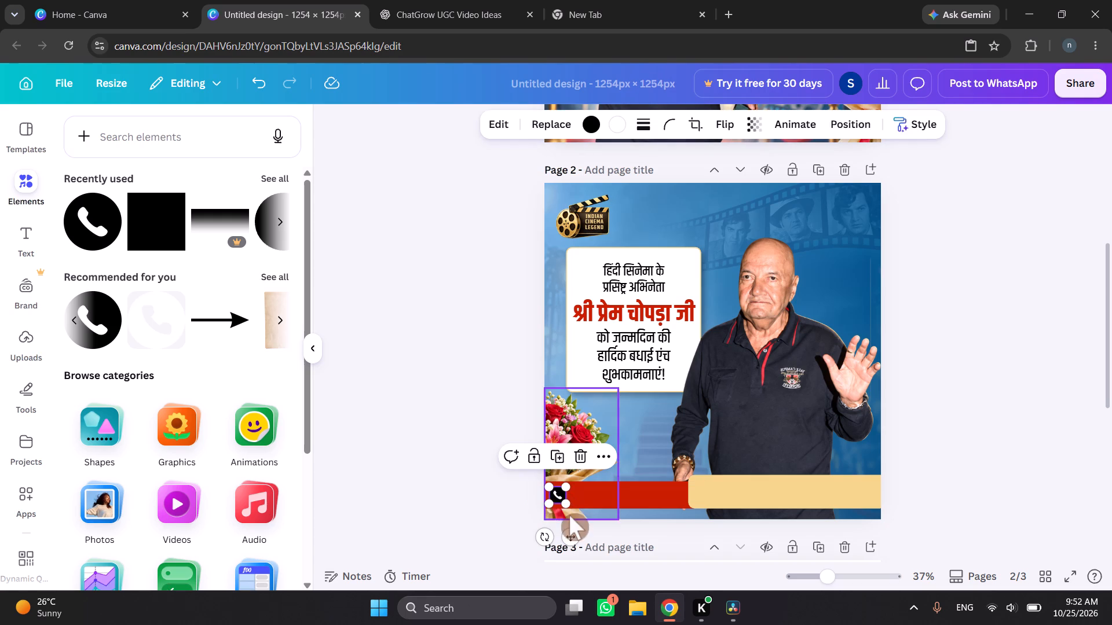
left_click(427, 374)
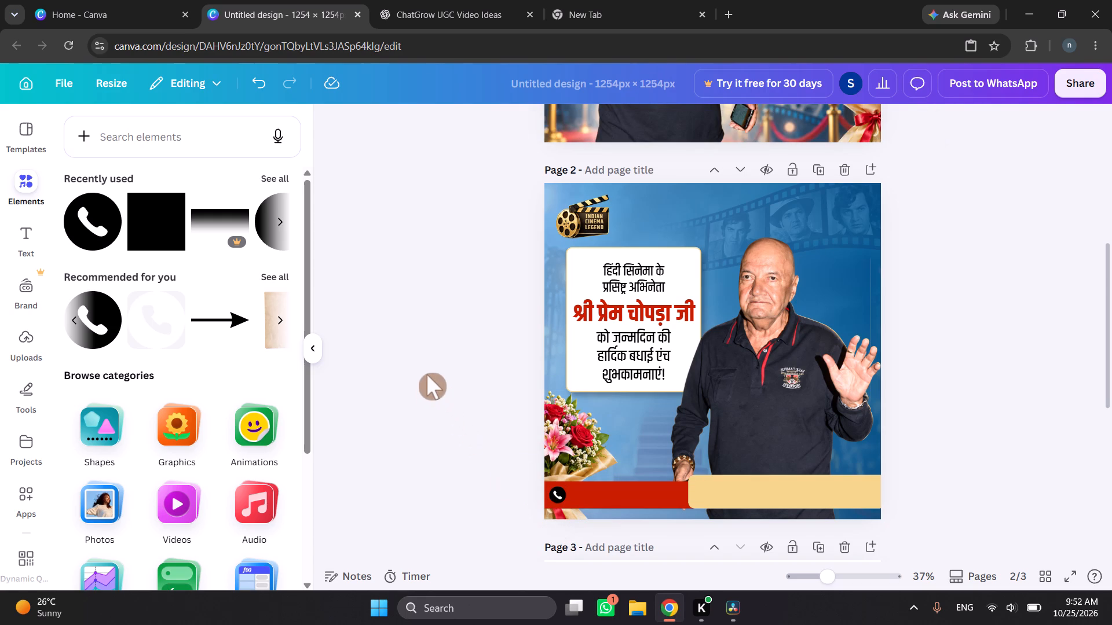
left_click(28, 235)
left_click(187, 357)
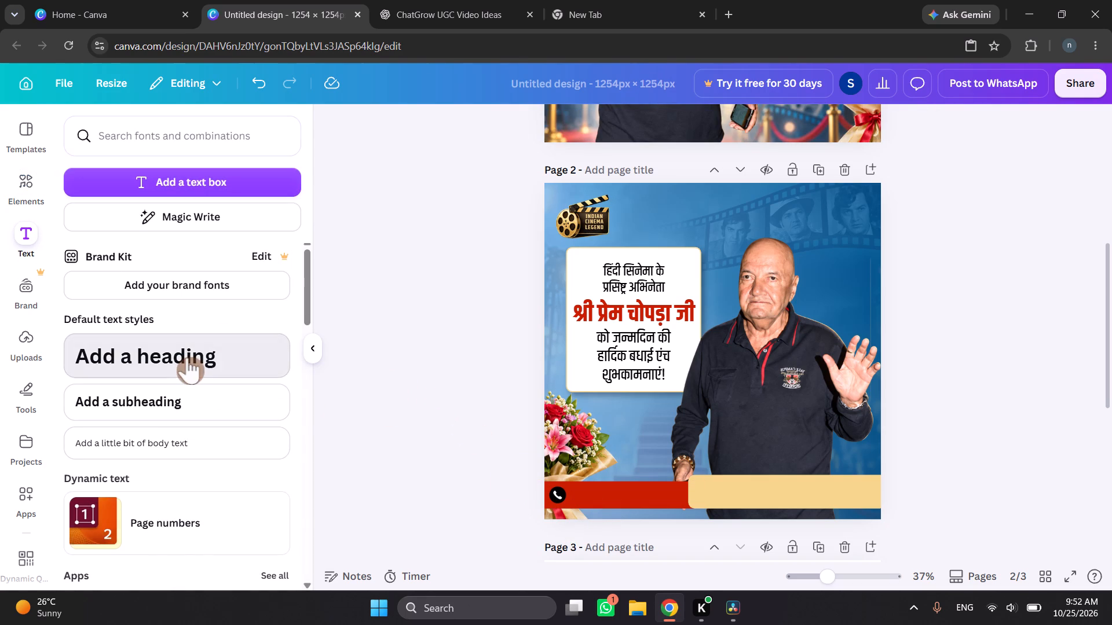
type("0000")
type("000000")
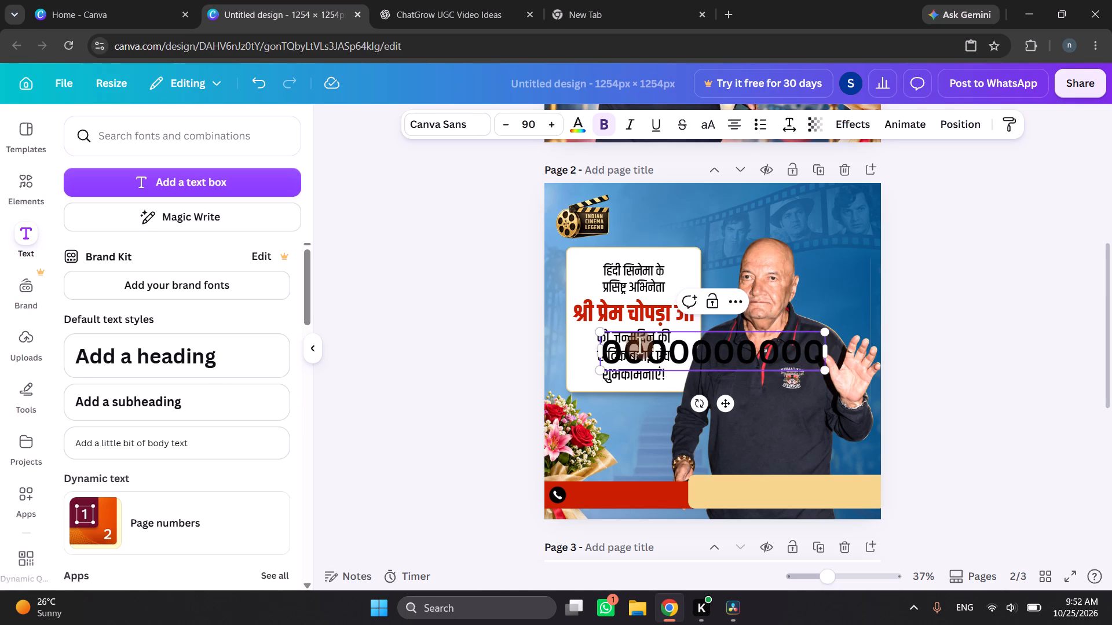
left_click_drag(601, 335, 683, 396)
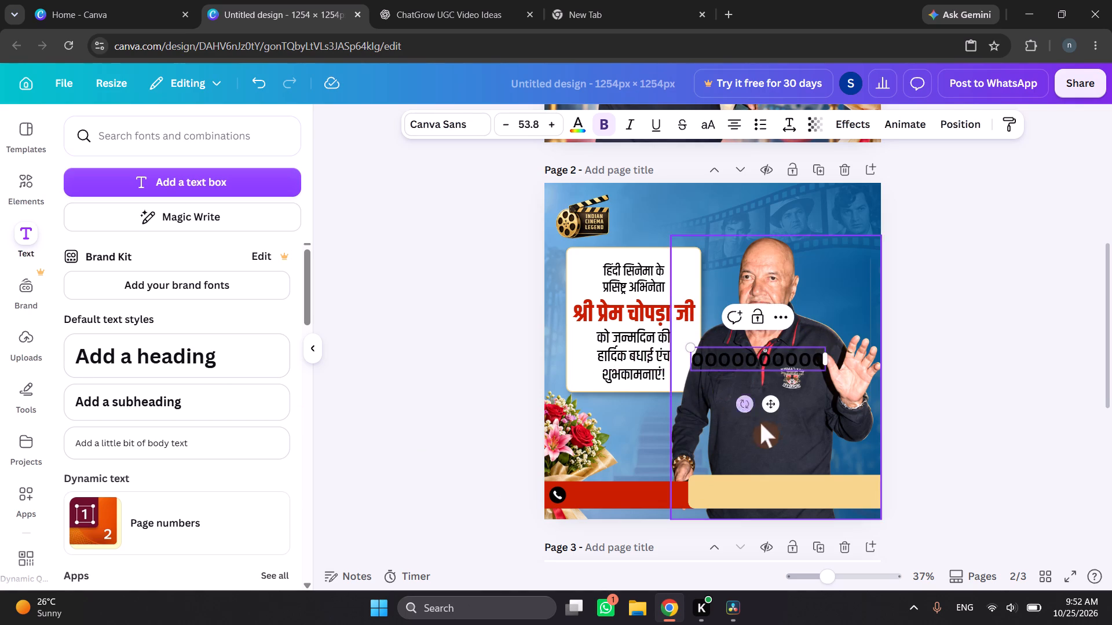
left_click_drag(769, 405, 645, 538)
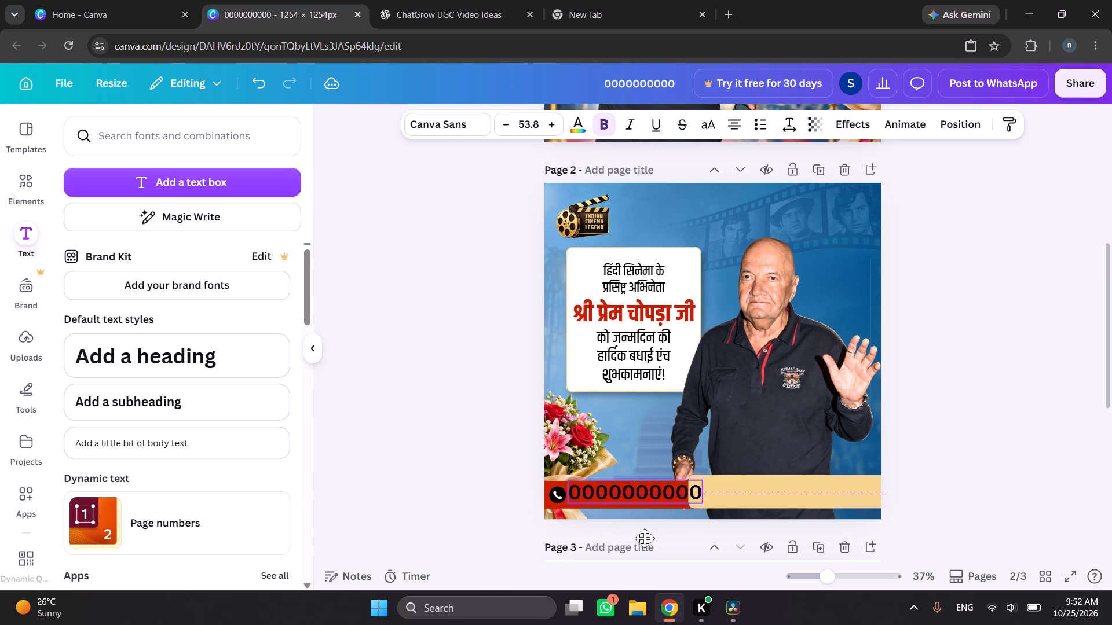
Recolour the placeholder number to the design's pale gold after trying white.
left_click(585, 121)
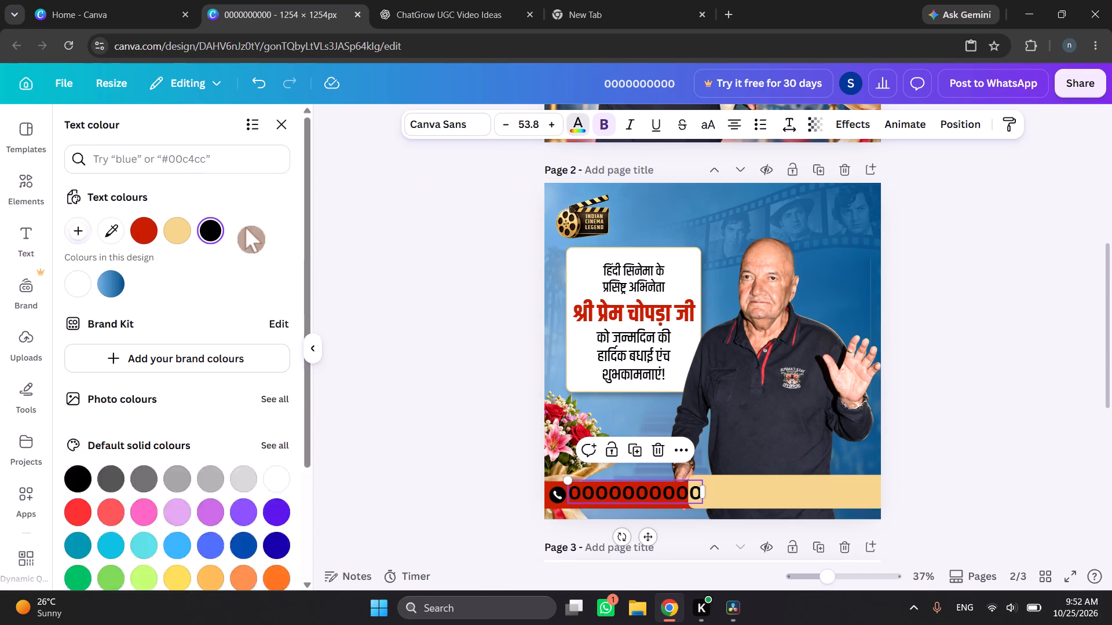
left_click(70, 281)
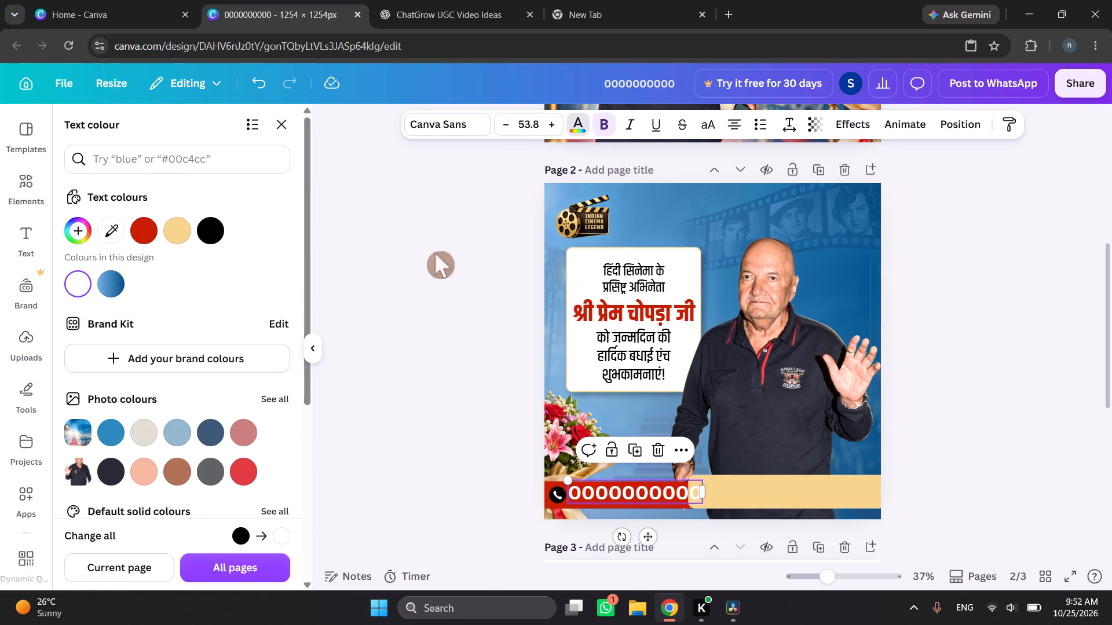
left_click(178, 230)
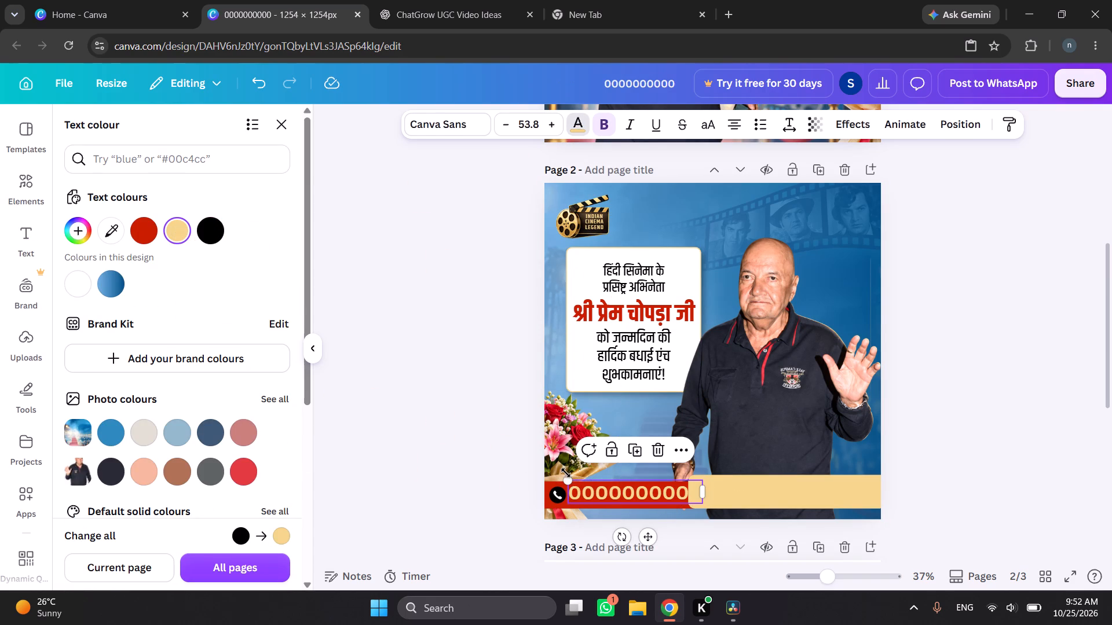
Shrink the placeholder number to size 43 and centre it vertically within the red bar, just beside the phone icon.
left_click_drag(568, 478, 587, 489)
left_click_drag(641, 498, 628, 499)
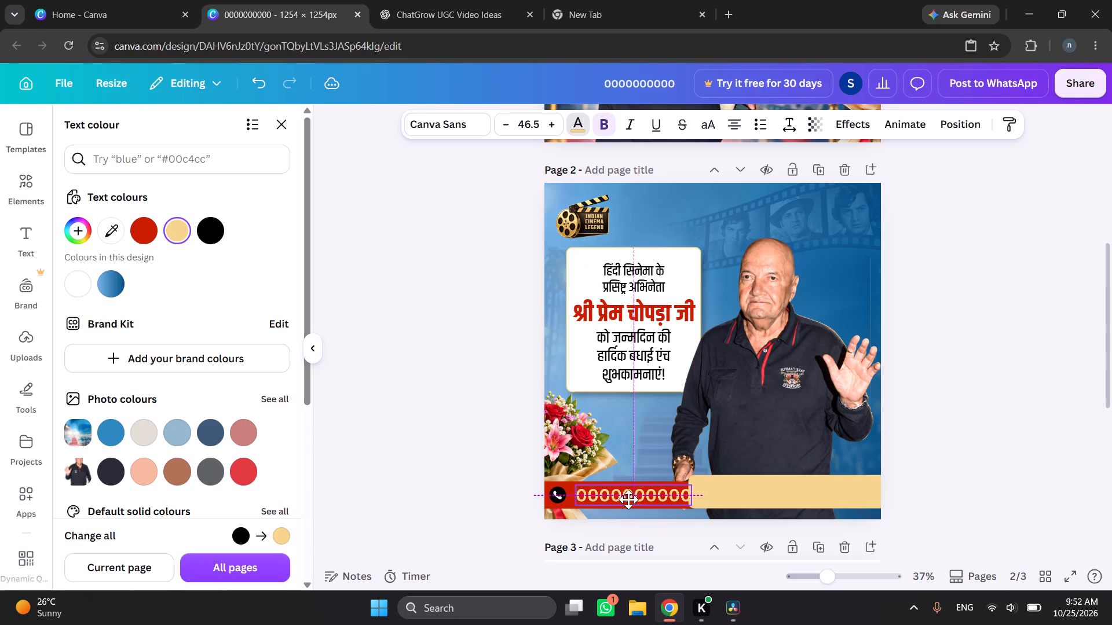
left_click_drag(628, 499, 627, 499)
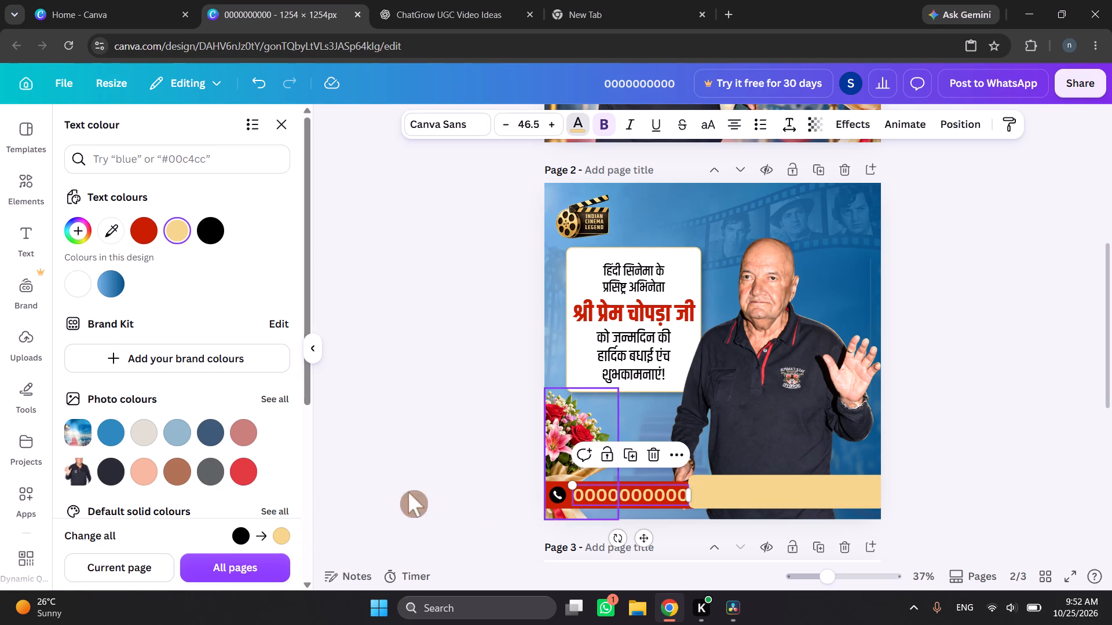
left_click(408, 492)
left_click_drag(575, 484, 581, 488)
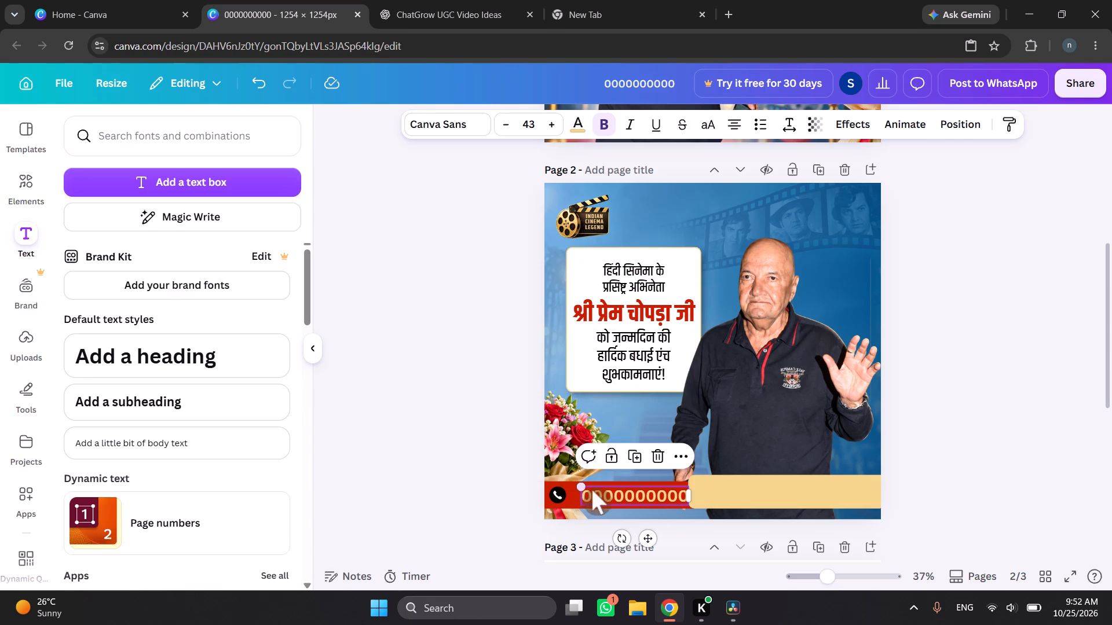
left_click_drag(604, 494, 597, 492)
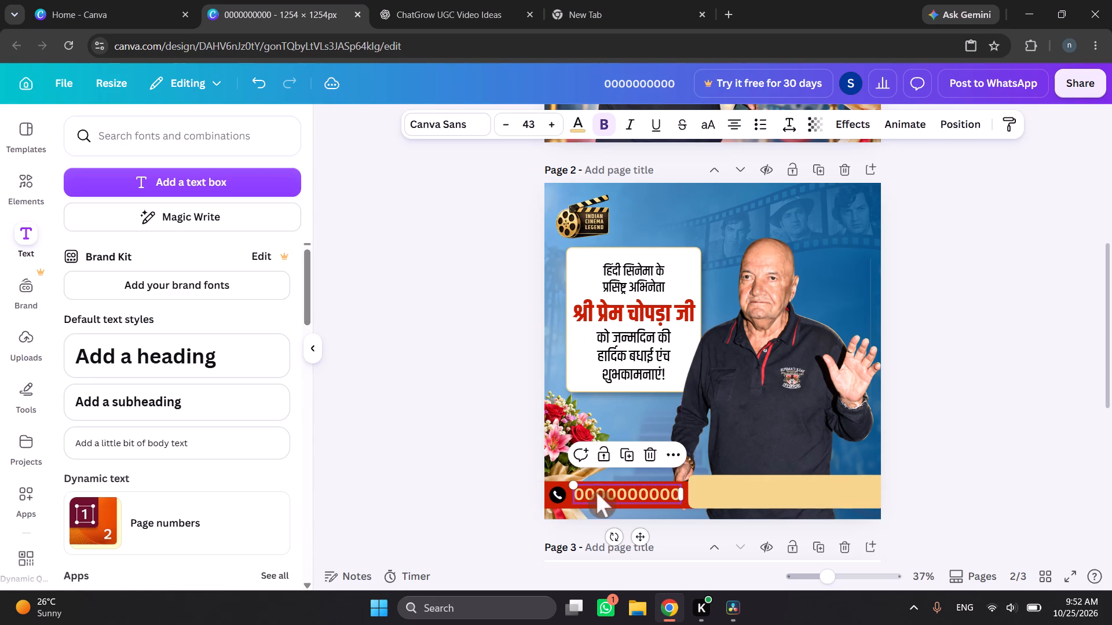
left_click(597, 495)
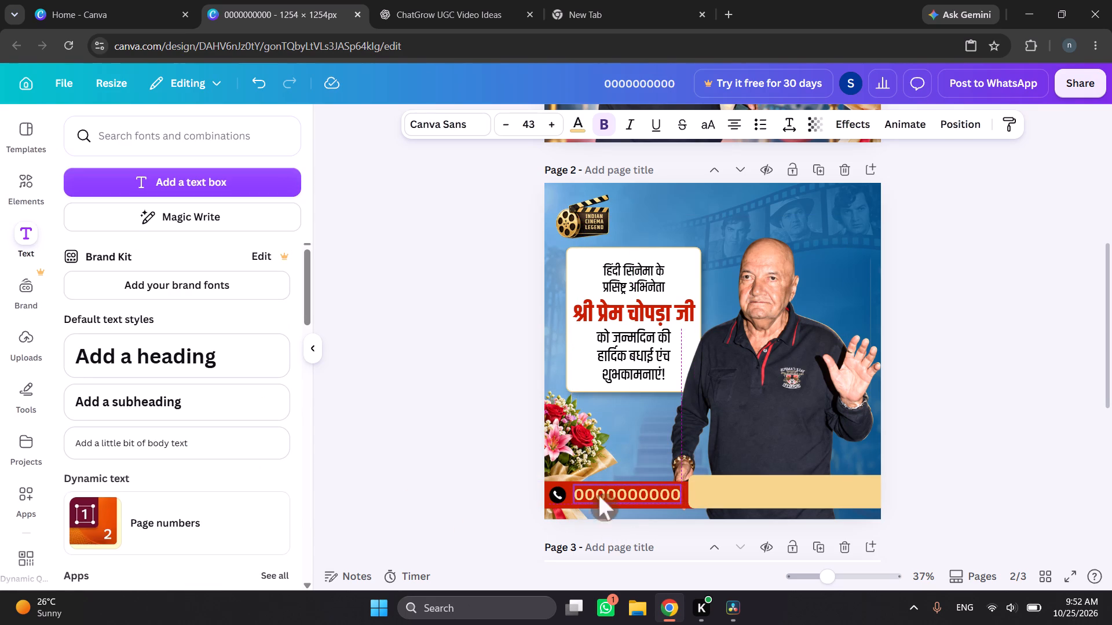
left_click(463, 470)
left_click(594, 497)
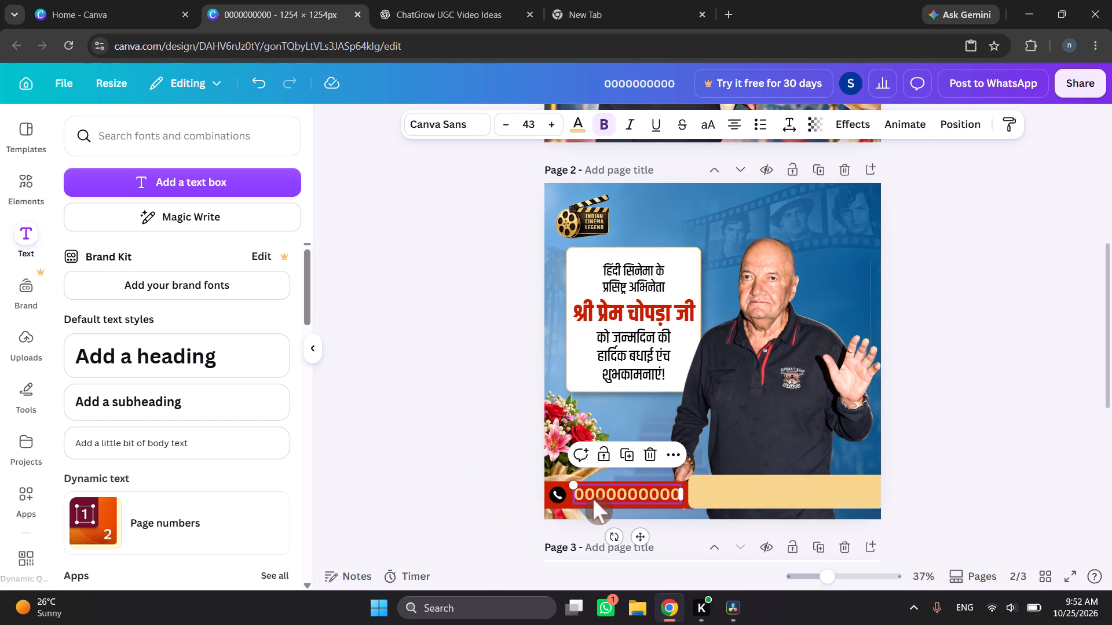
left_click(514, 486)
Nudge the phone icon slightly toward the number and recolour its black circle to the design's pale gold.
left_click(556, 489)
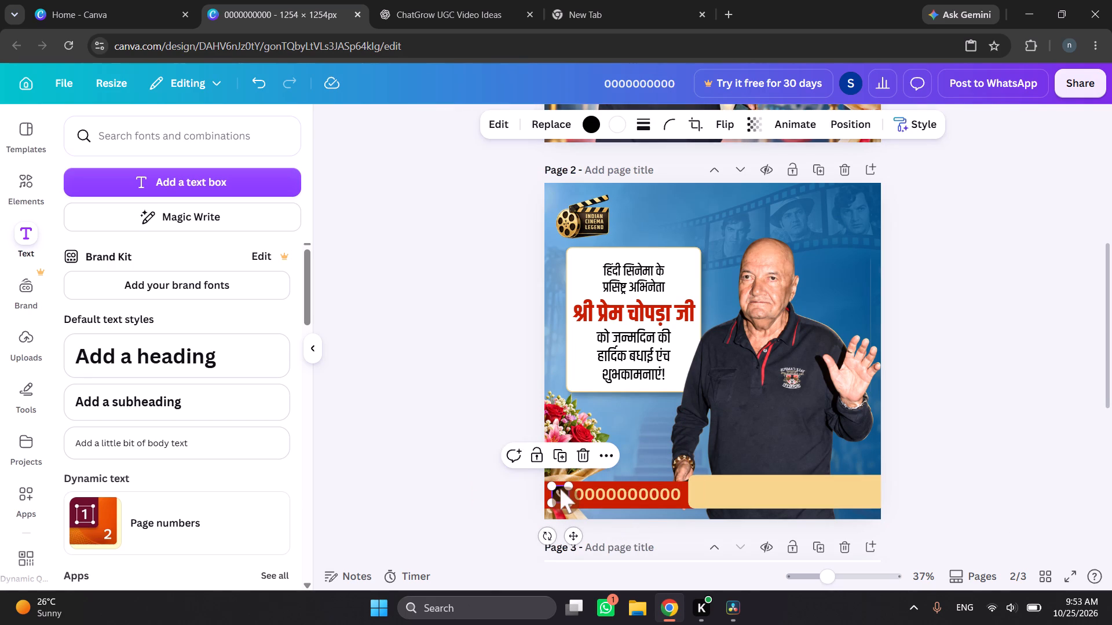
left_click(588, 129)
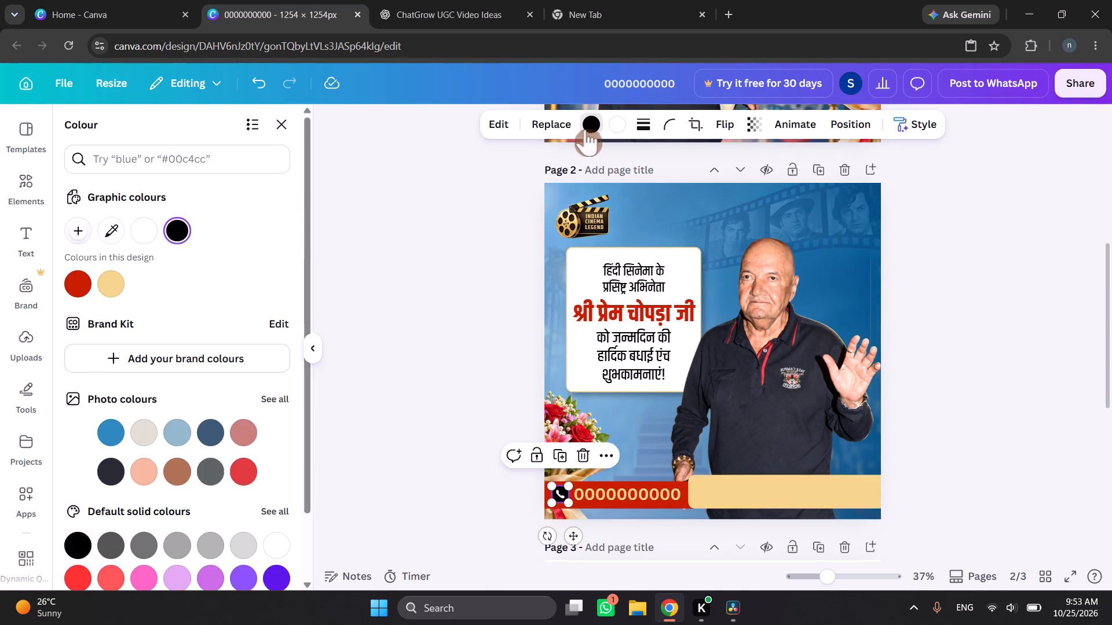
left_click(121, 288)
left_click(327, 346)
left_click(347, 322)
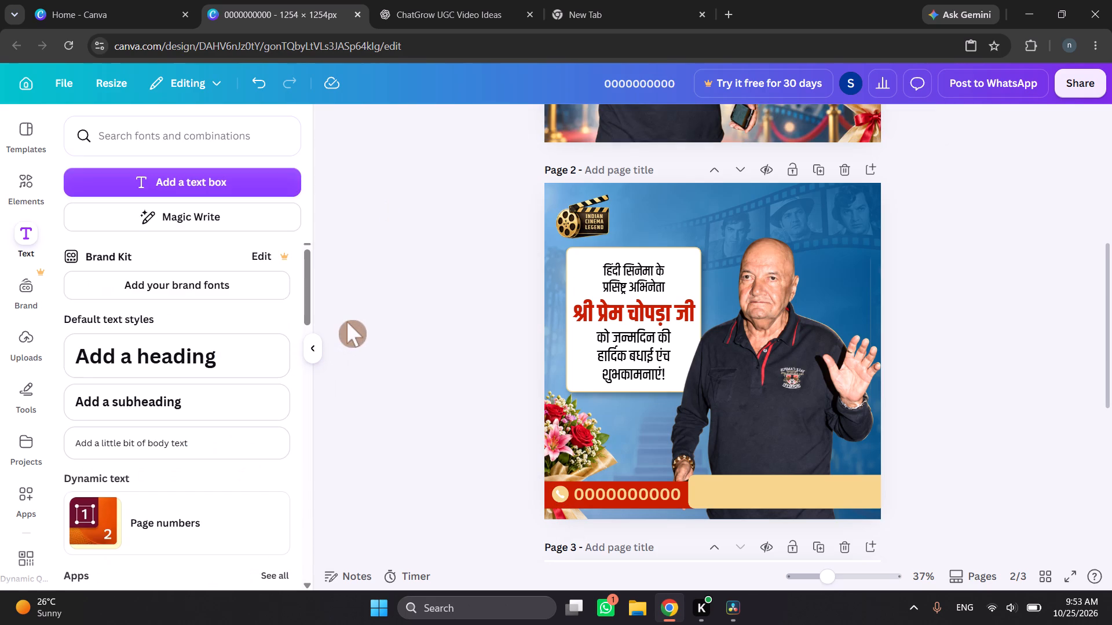
left_click(945, 410)
left_click(942, 438)
Copy the red name line from the greeting card and place the duplicate on the pale gold bar, vertically centred.
left_click(621, 312)
right_click(621, 313)
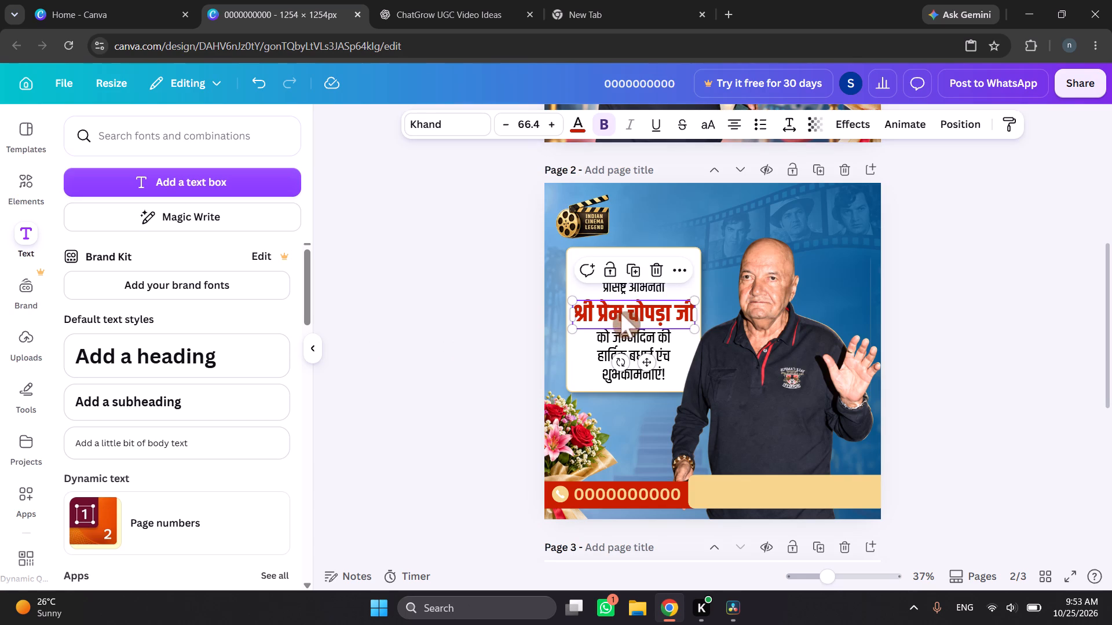
left_click(673, 201)
right_click(777, 486)
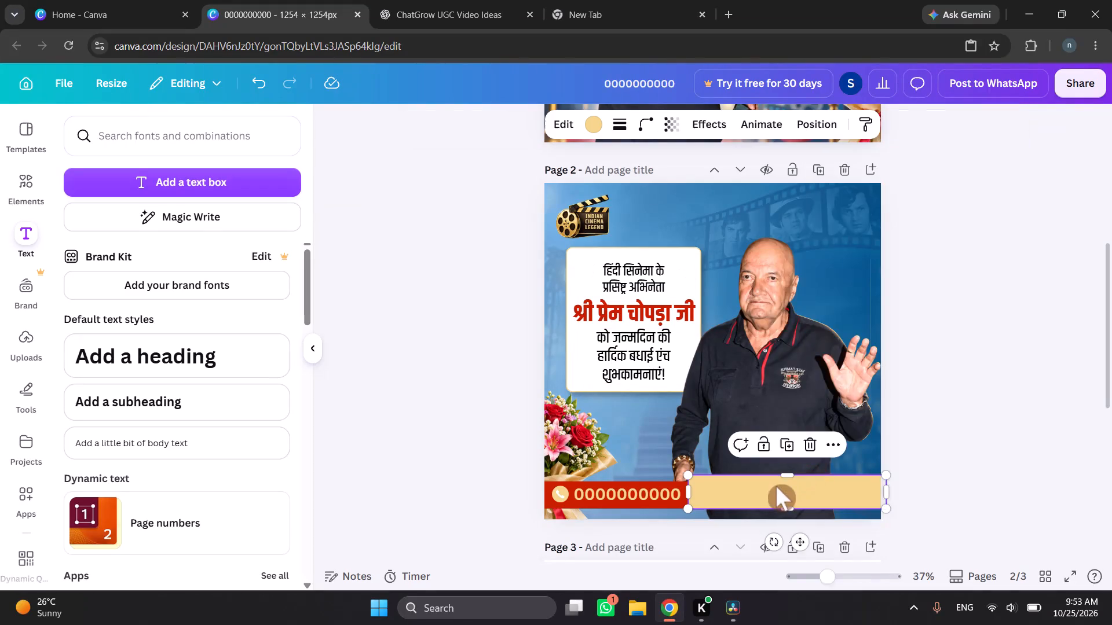
left_click(829, 256)
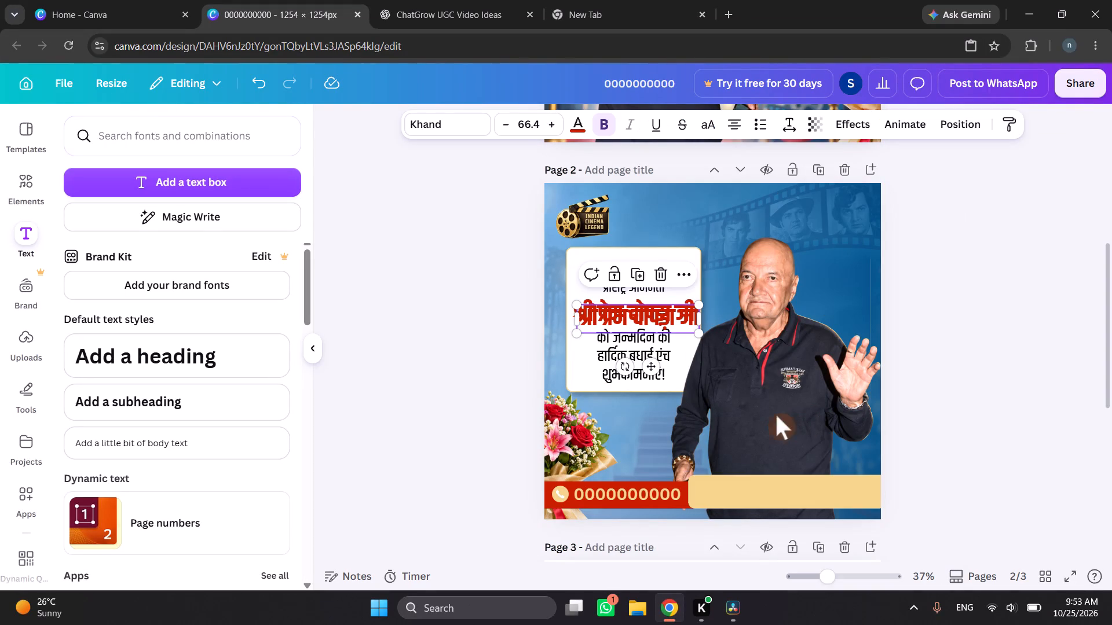
left_click_drag(658, 317, 781, 494)
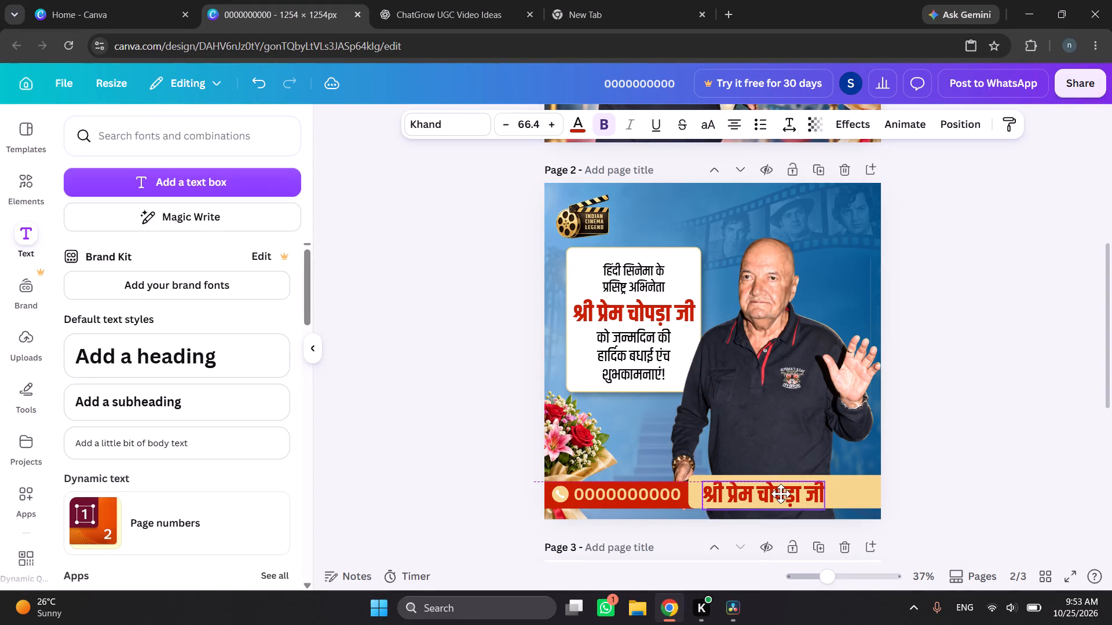
left_click_drag(781, 494, 787, 491)
left_click(983, 419)
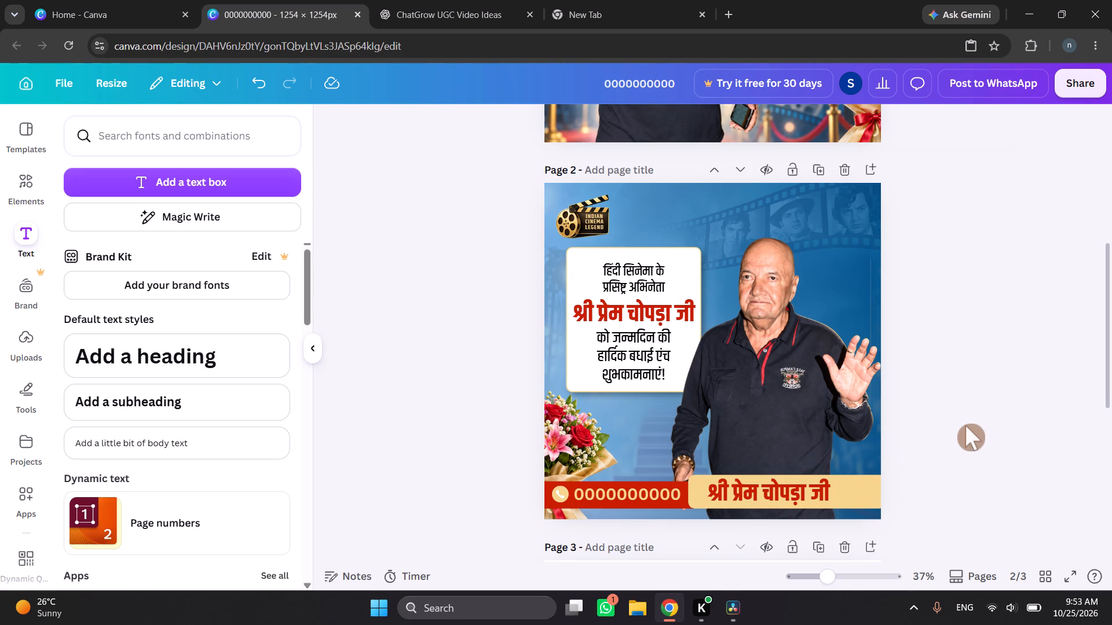
Shrink the placeholder number to size 38.9 and reposition it beside the phone icon, leaving space before the gold bar.
left_click(634, 492)
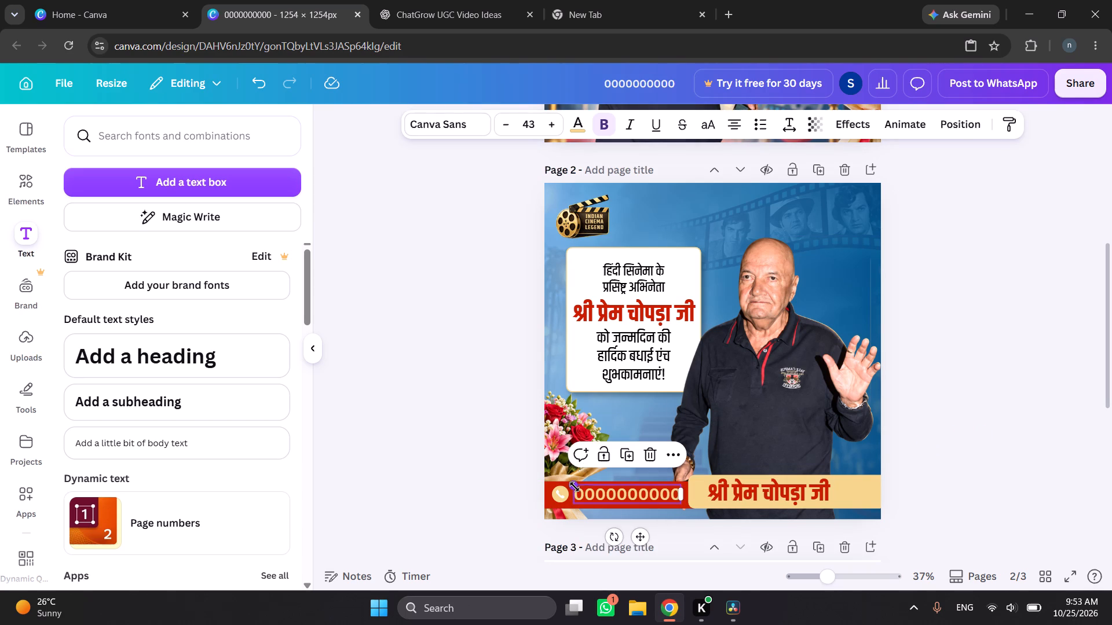
left_click_drag(575, 487, 585, 491)
left_click_drag(639, 494, 630, 493)
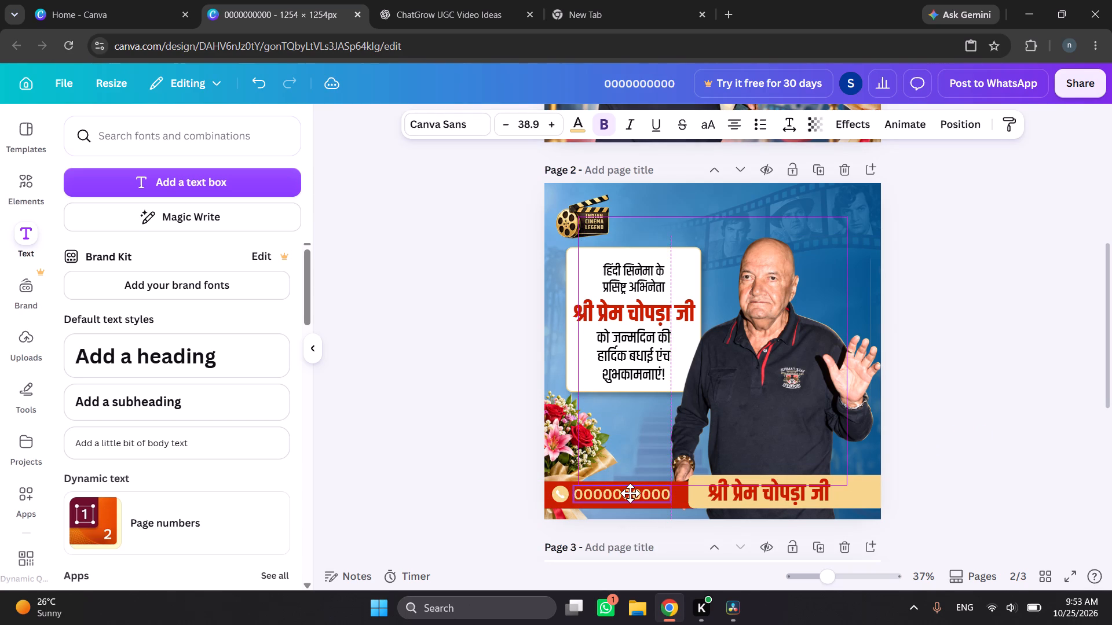
left_click_drag(630, 493, 632, 493)
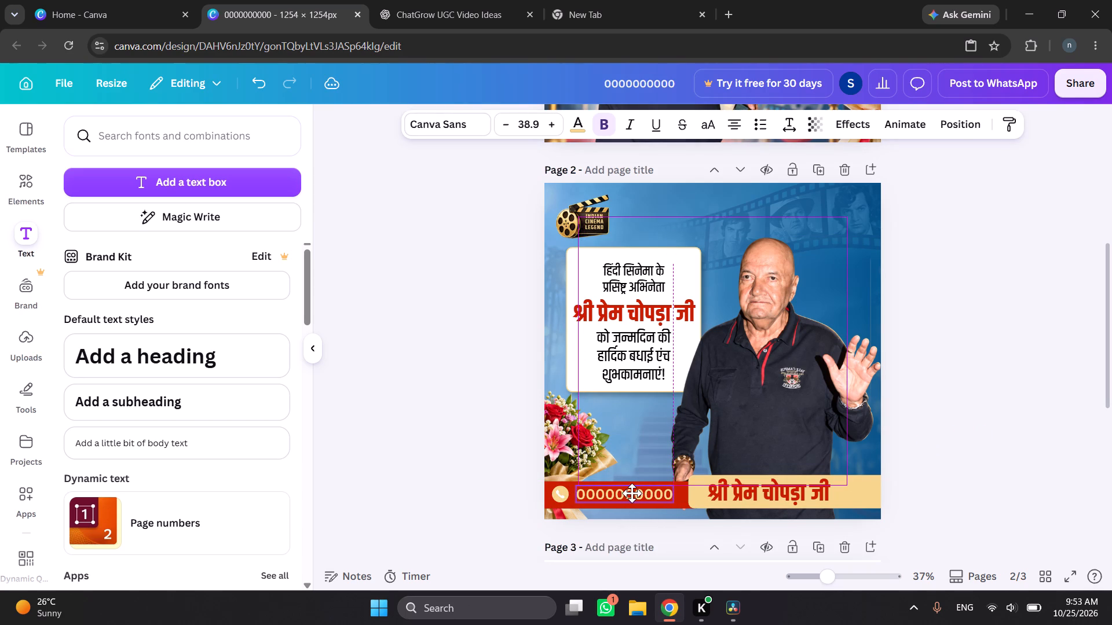
left_click_drag(632, 493, 630, 493)
left_click(429, 446)
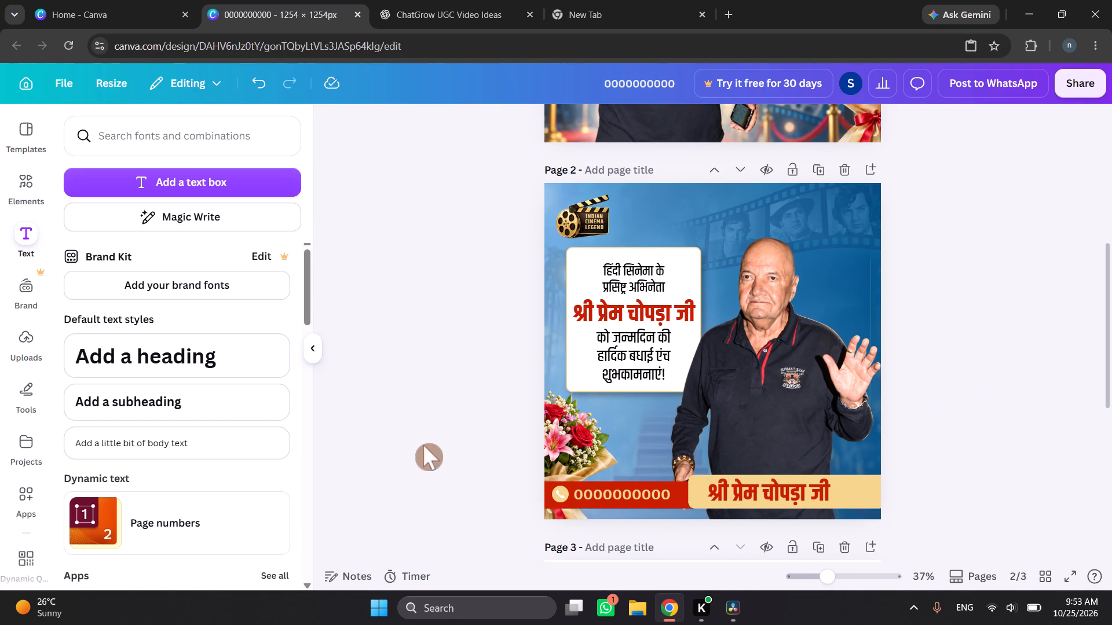
Duplicate the pale gold bar, widen it past both page sides and position it as a thin strip along page 2's top edge.
scroll(422, 445, "down", 1)
scroll(422, 445, "up", 4)
scroll(422, 445, "down", 3)
left_click(875, 482)
left_click(784, 445)
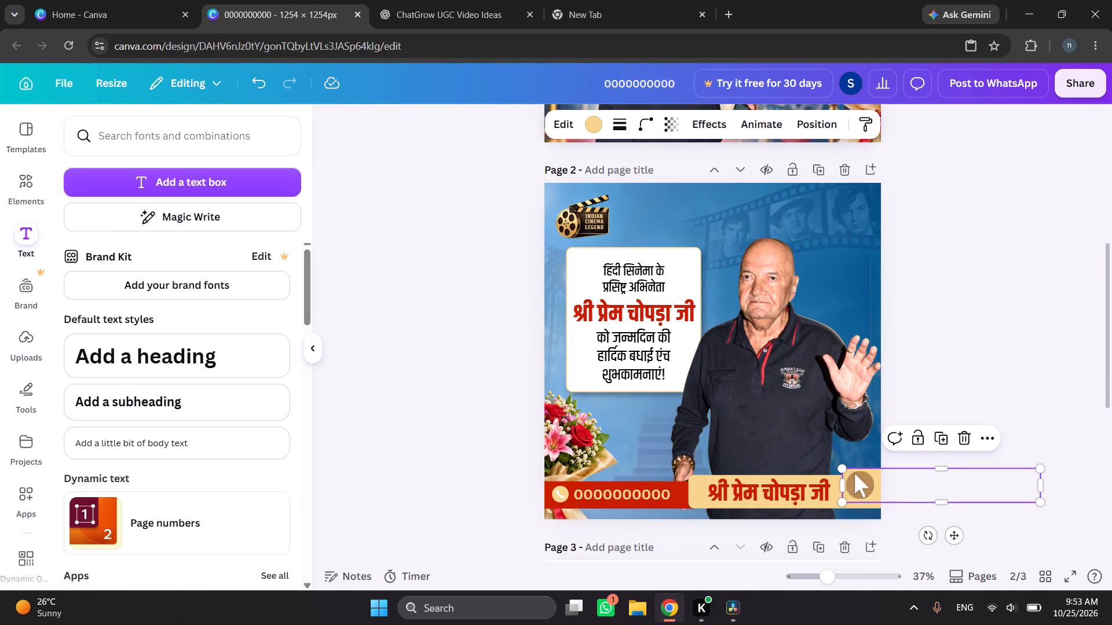
left_click_drag(872, 485, 668, 211)
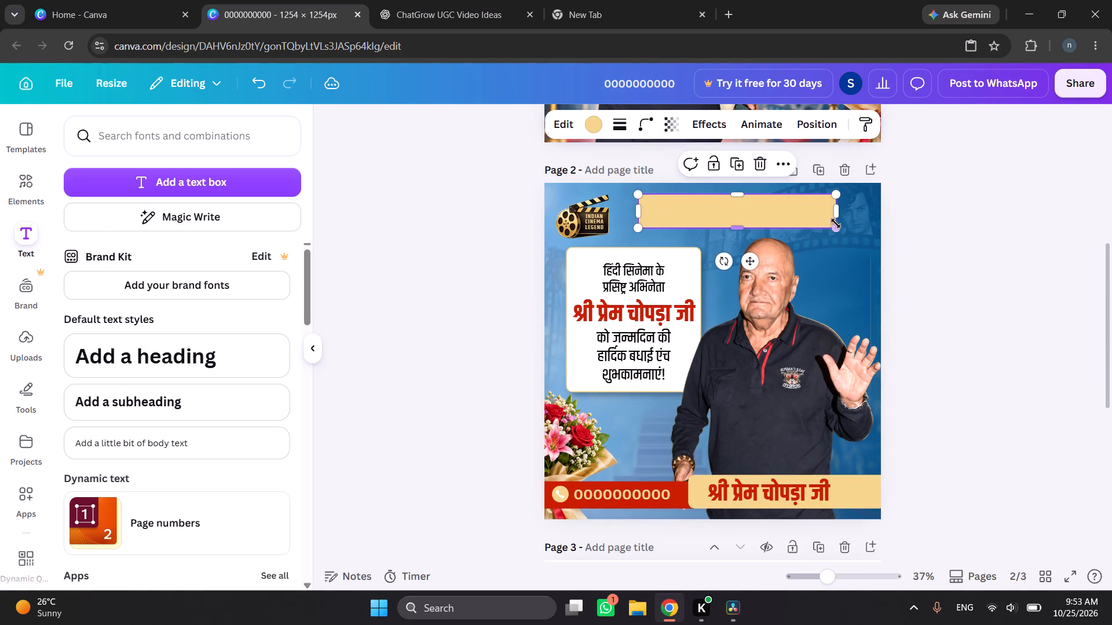
left_click_drag(838, 215, 1031, 214)
left_click_drag(864, 211, 745, 172)
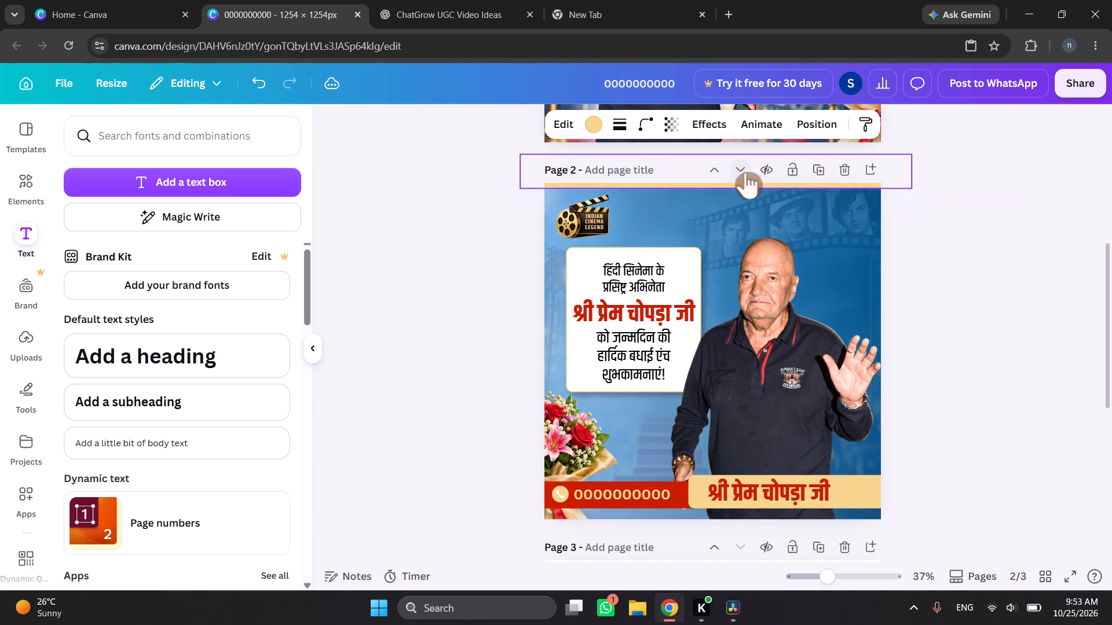
left_click_drag(745, 172, 745, 170)
left_click(540, 212)
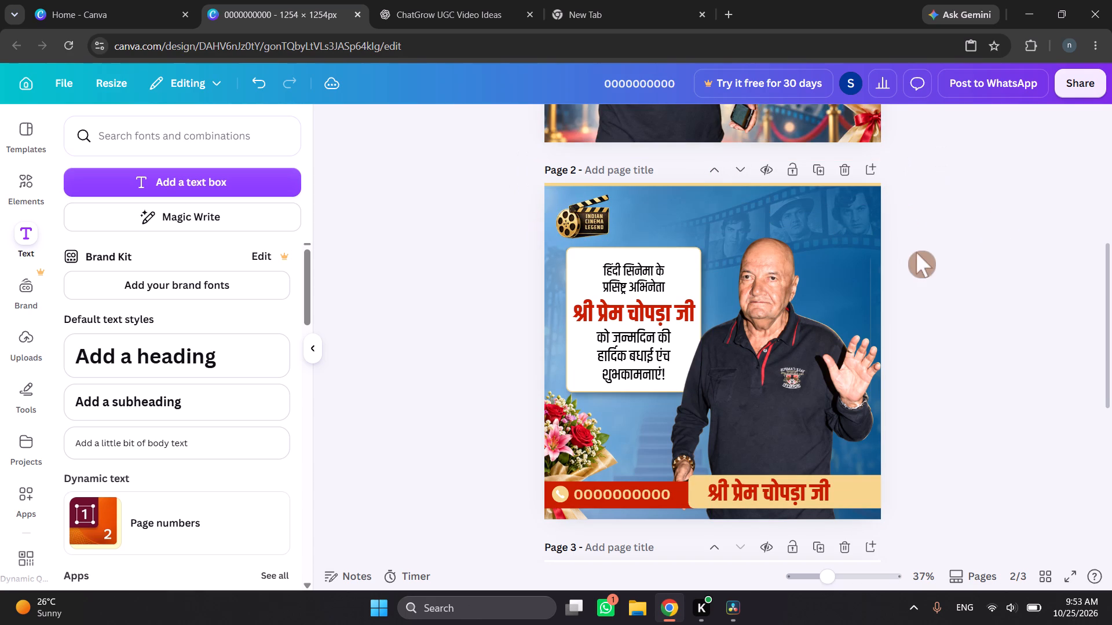
left_click(916, 252)
Duplicate the pale gold name bar, shrink it and place it as a label in page 2's top-right corner, running past the edge.
left_click(857, 488)
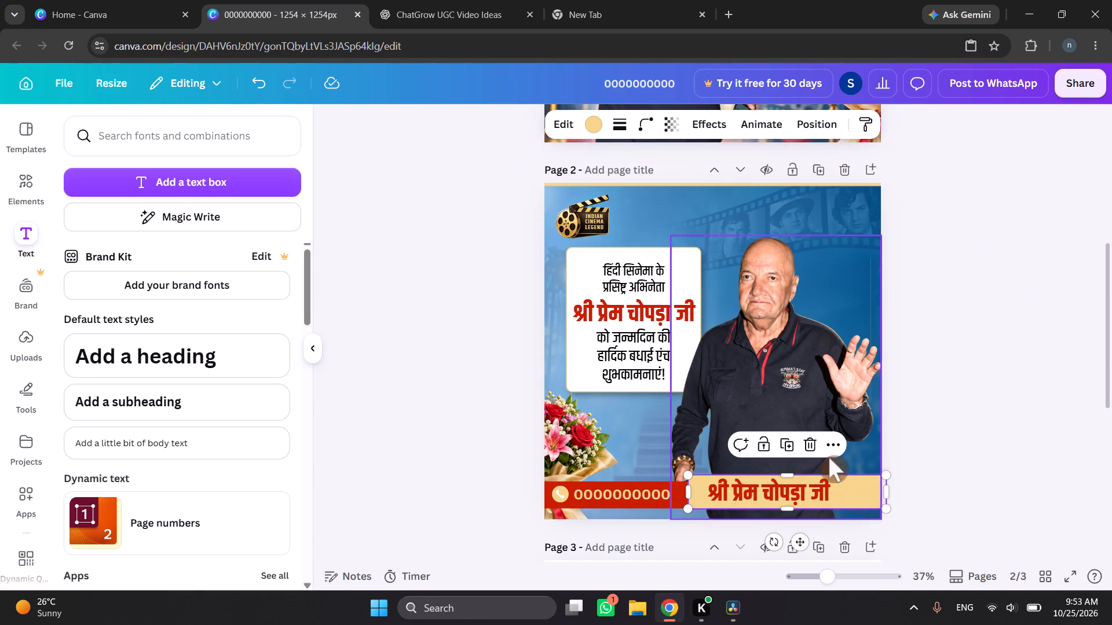
left_click(792, 446)
left_click(1003, 379)
left_click_drag(833, 496, 793, 278)
left_click_drag(655, 261, 711, 259)
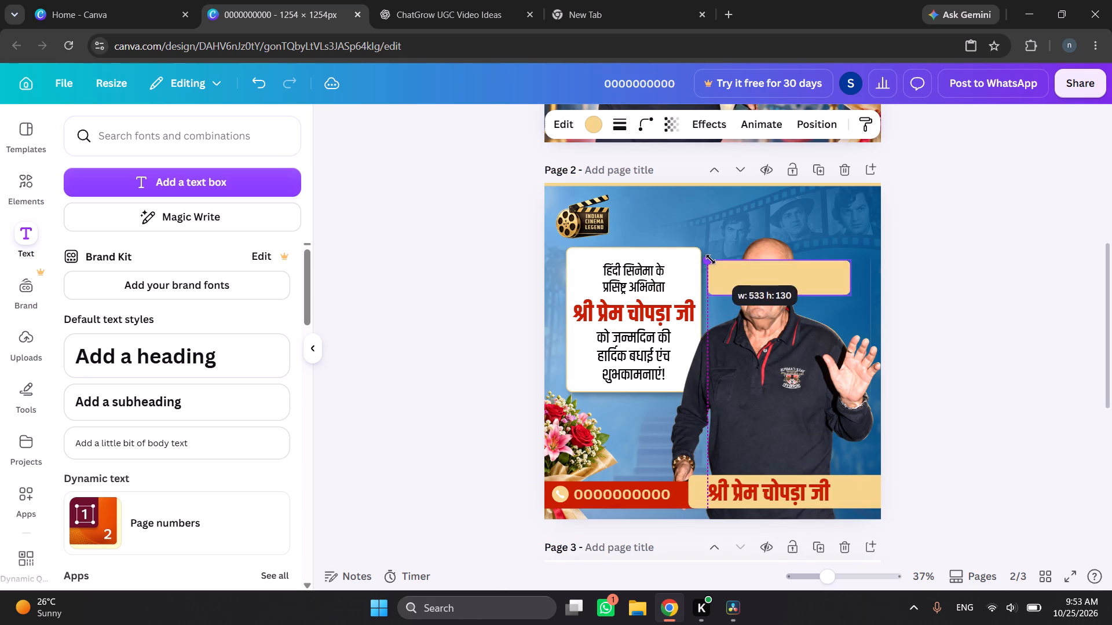
left_click_drag(711, 259, 732, 264)
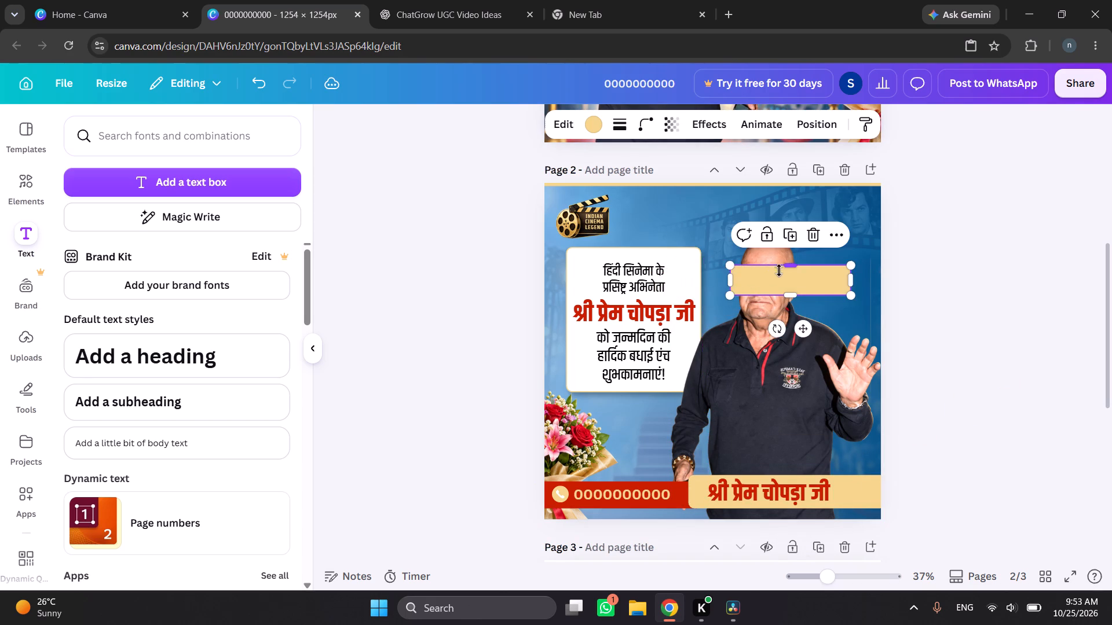
left_click_drag(811, 280, 849, 207)
left_click(770, 207)
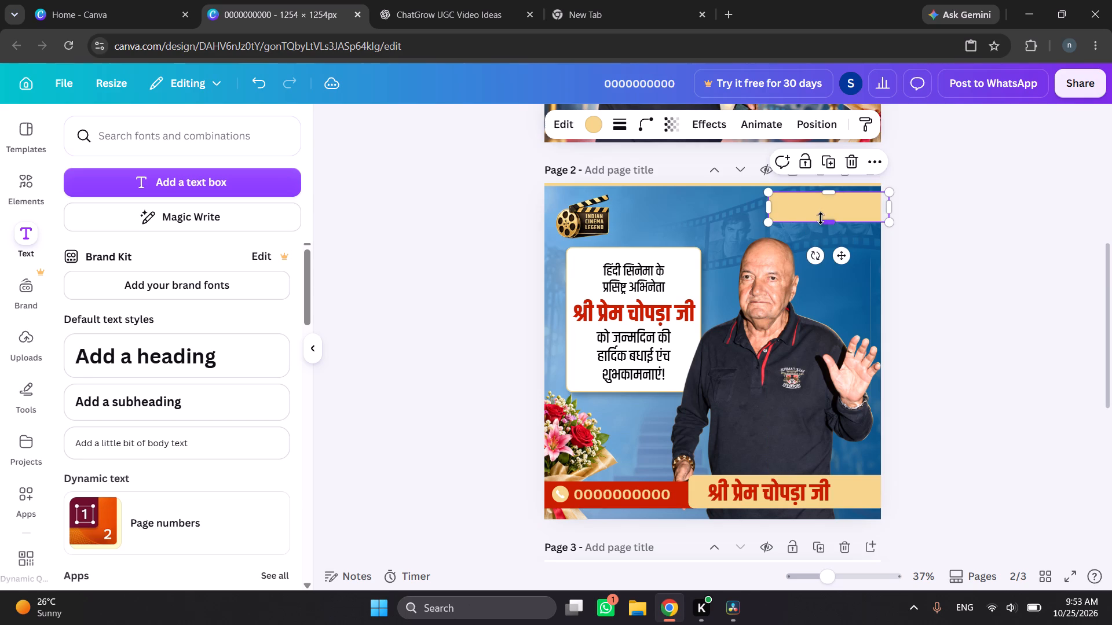
left_click(824, 218)
left_click(923, 205)
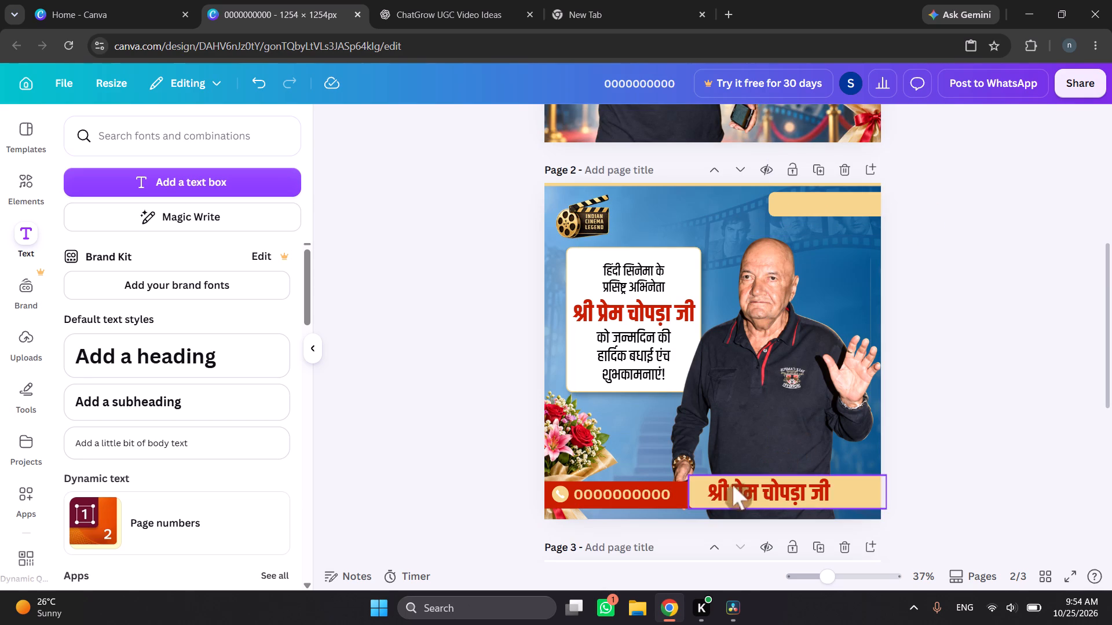
Duplicate the phone number text, place the copy on the top-right gold label and recolour it the design's red.
left_click(631, 493)
left_click(627, 455)
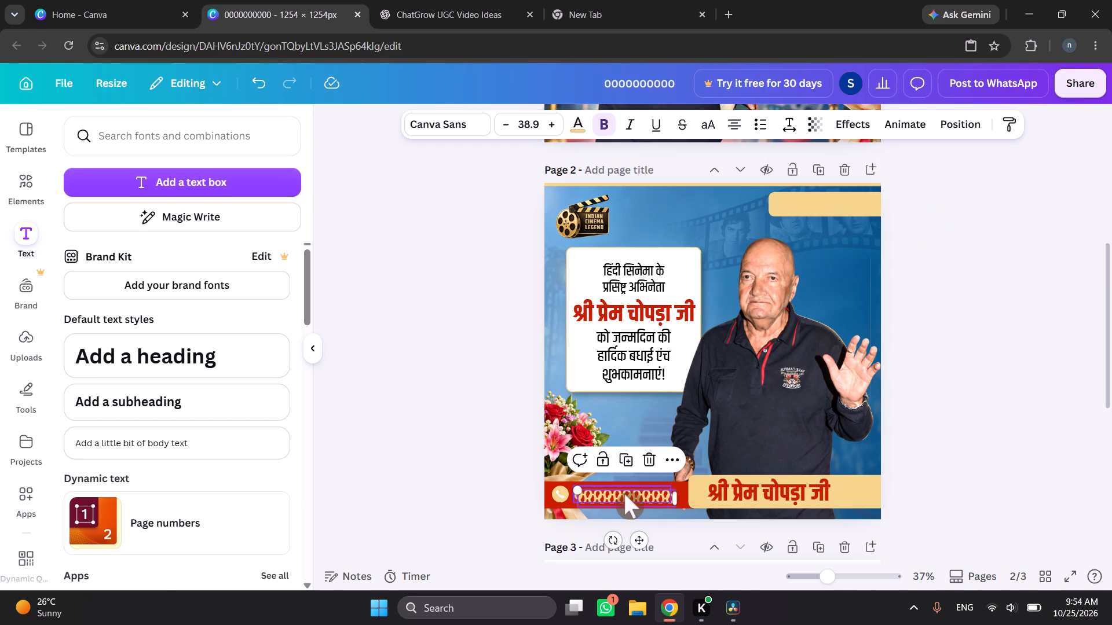
left_click_drag(625, 495, 826, 204)
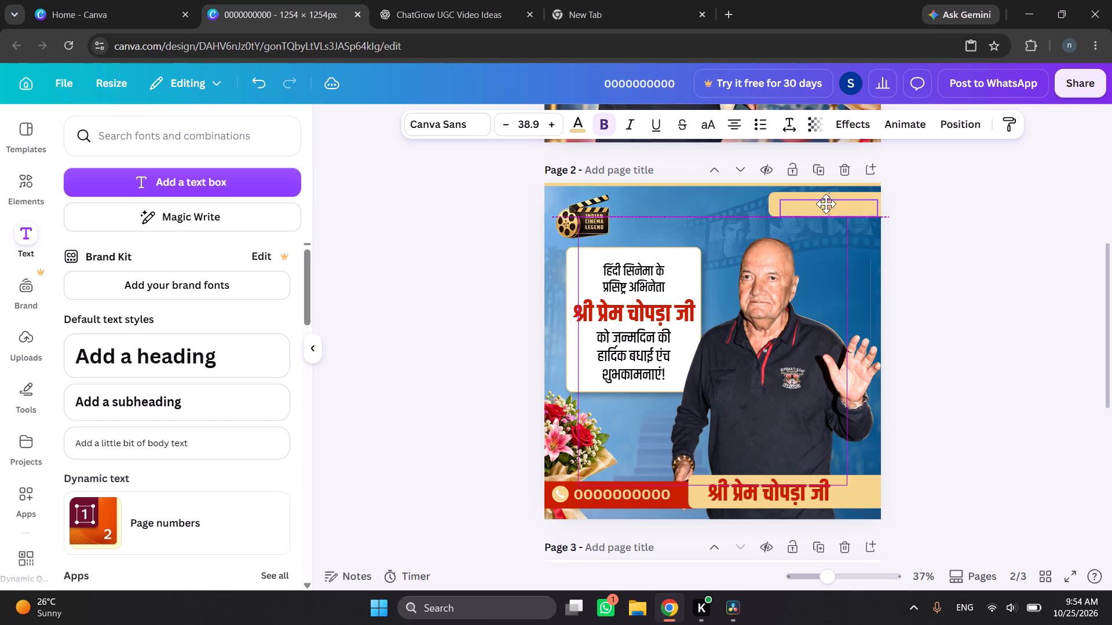
left_click_drag(826, 204, 825, 202)
left_click(585, 130)
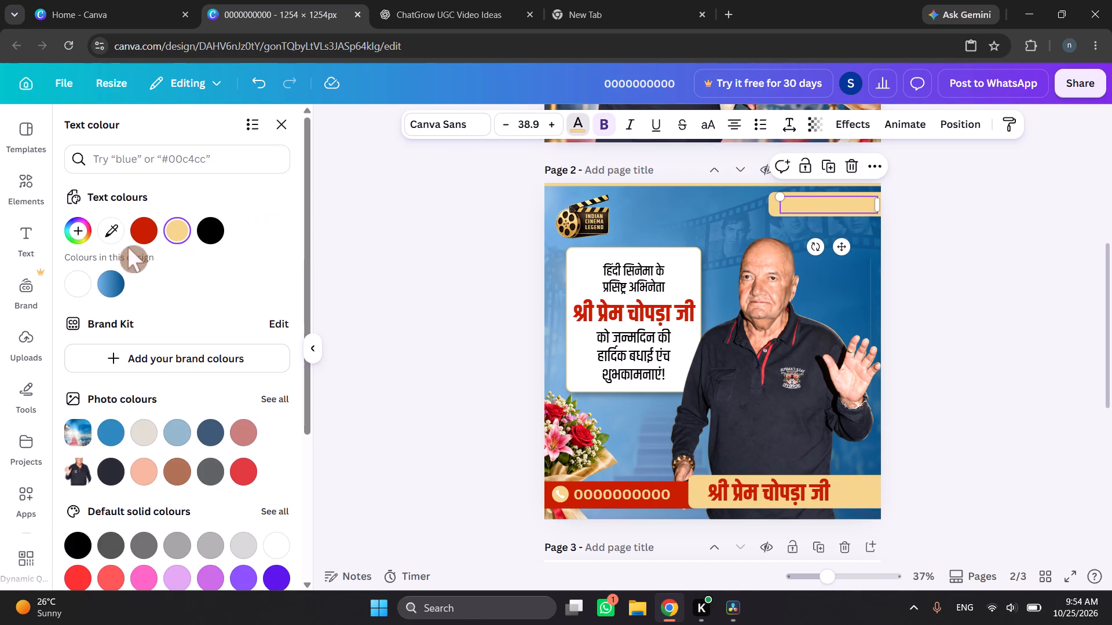
left_click(128, 247)
left_click(139, 238)
left_click(1006, 245)
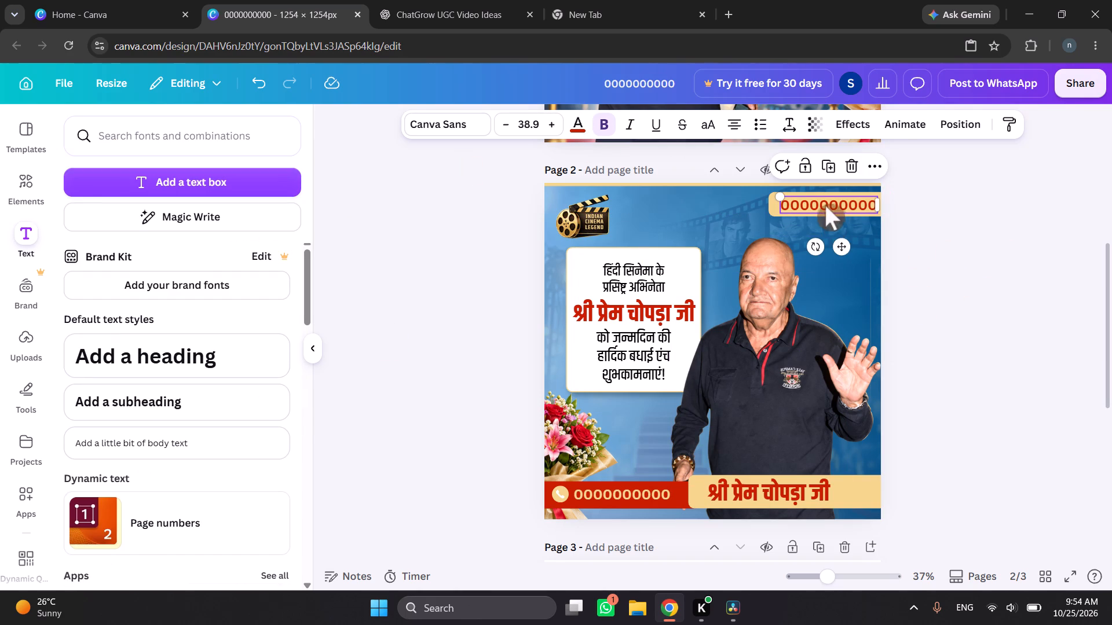
Replace the copied number on the gold label with the text "Business Name".
left_click(825, 205)
double_click(821, 204)
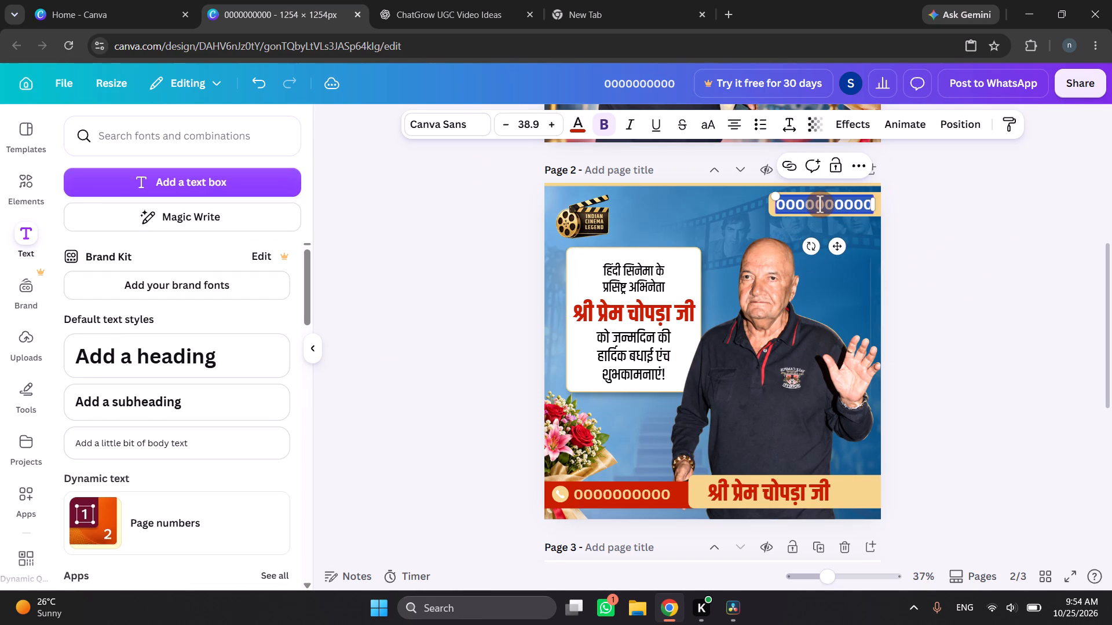
type("Bus")
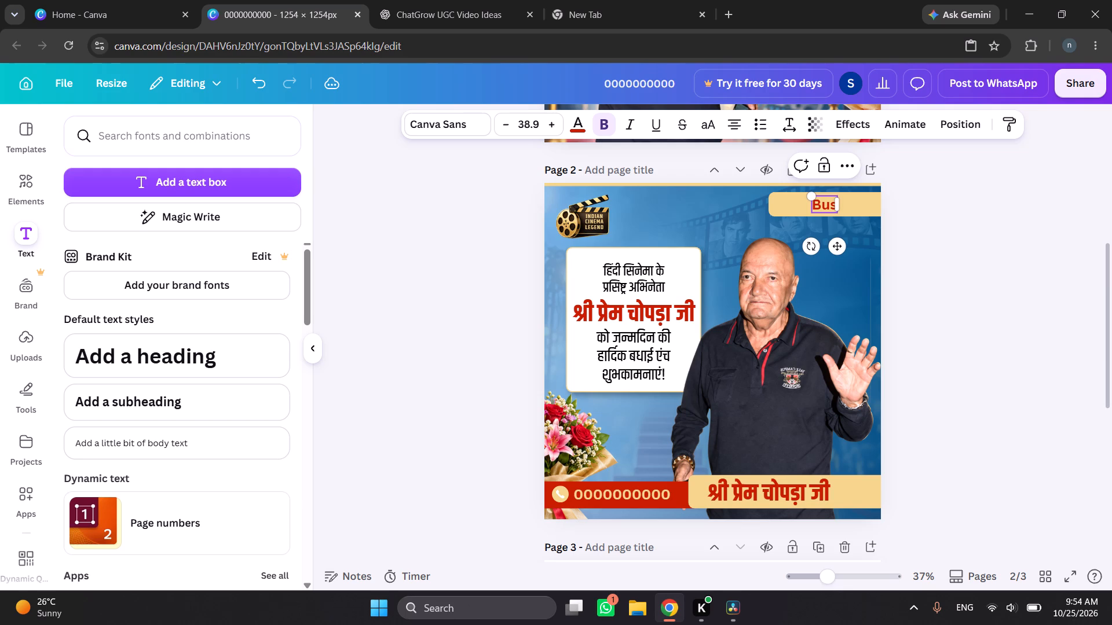
key("i")
type("ness")
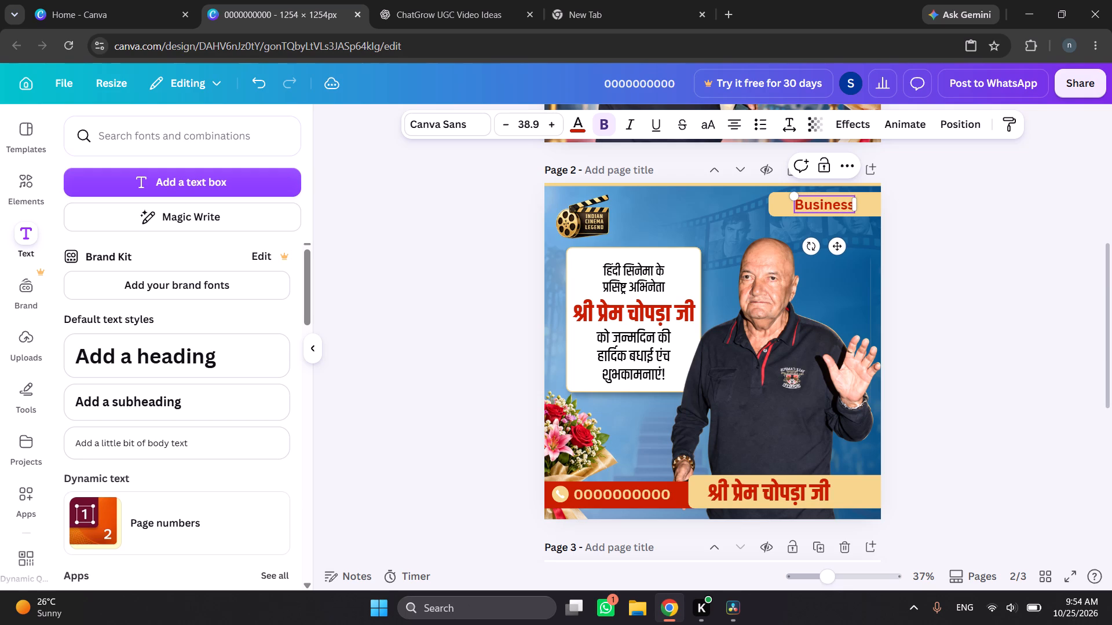
key("space")
type("Name")
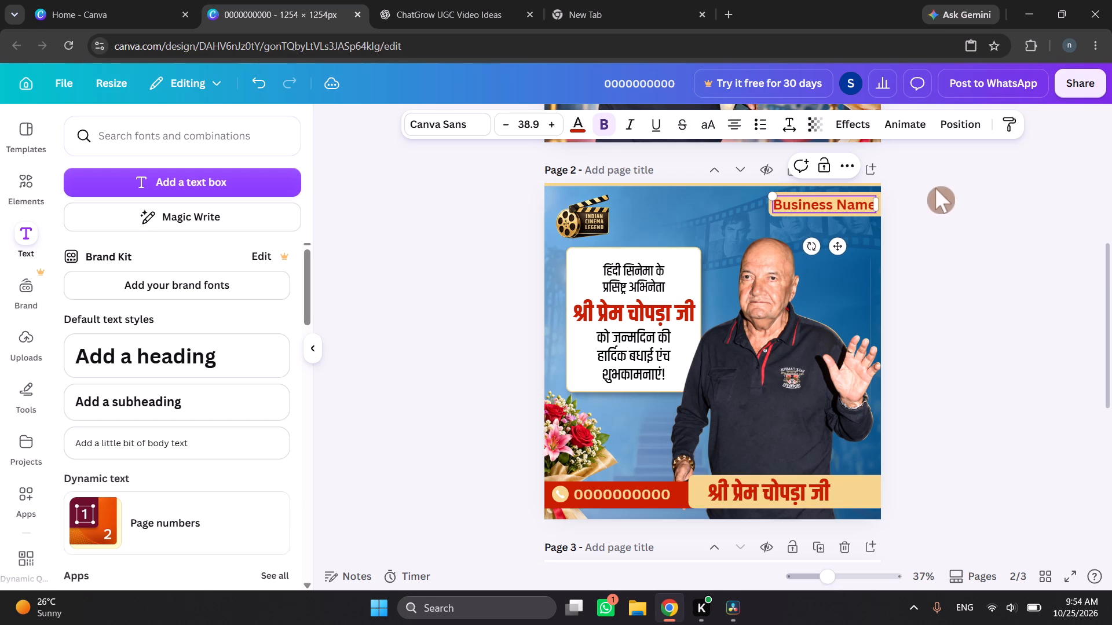
left_click(942, 198)
scroll(964, 373, "up", 2)
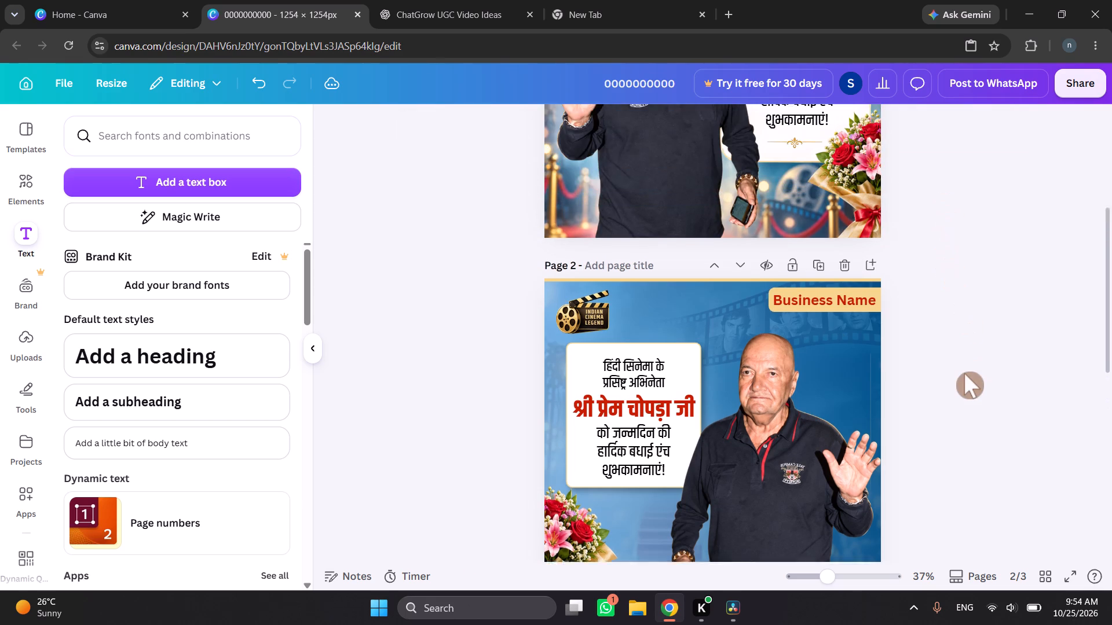
scroll(965, 369, "down", 2)
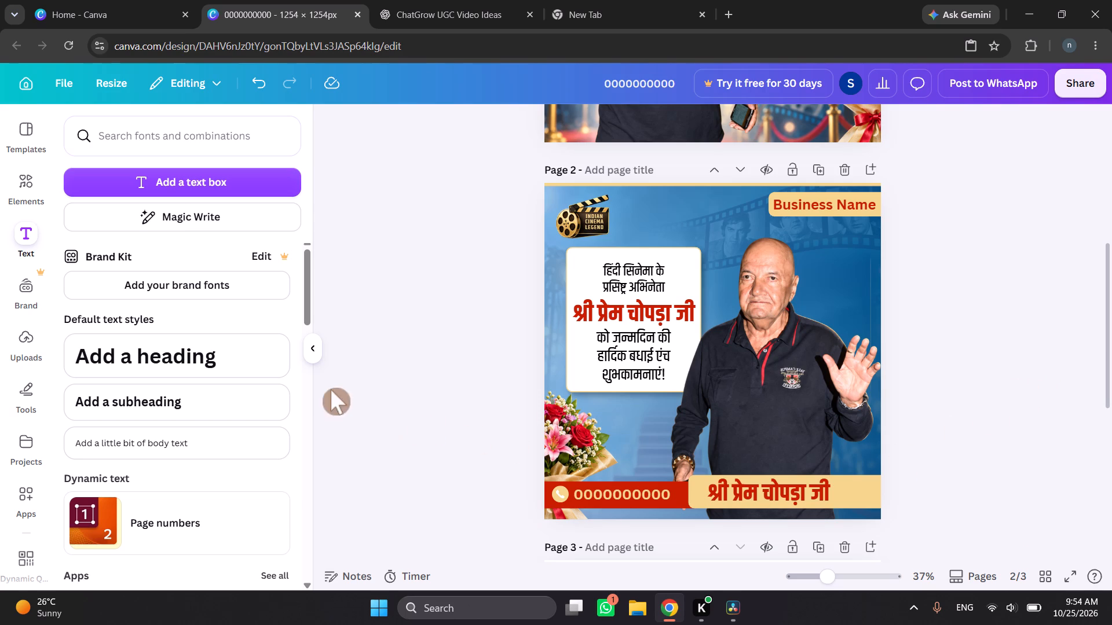
Select both contact bars with the phone icon, number and name, and nudge them together slightly upward from page 2's bottom edge.
left_click_drag(493, 495, 546, 491)
left_click(500, 483)
left_click(563, 488)
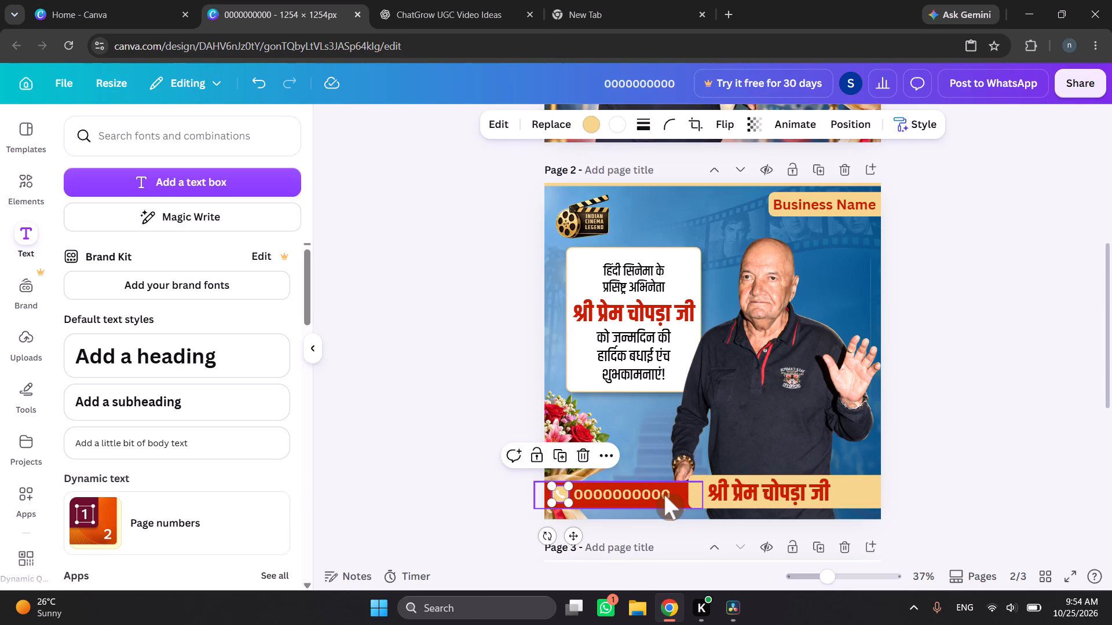
left_click(679, 496, "shift")
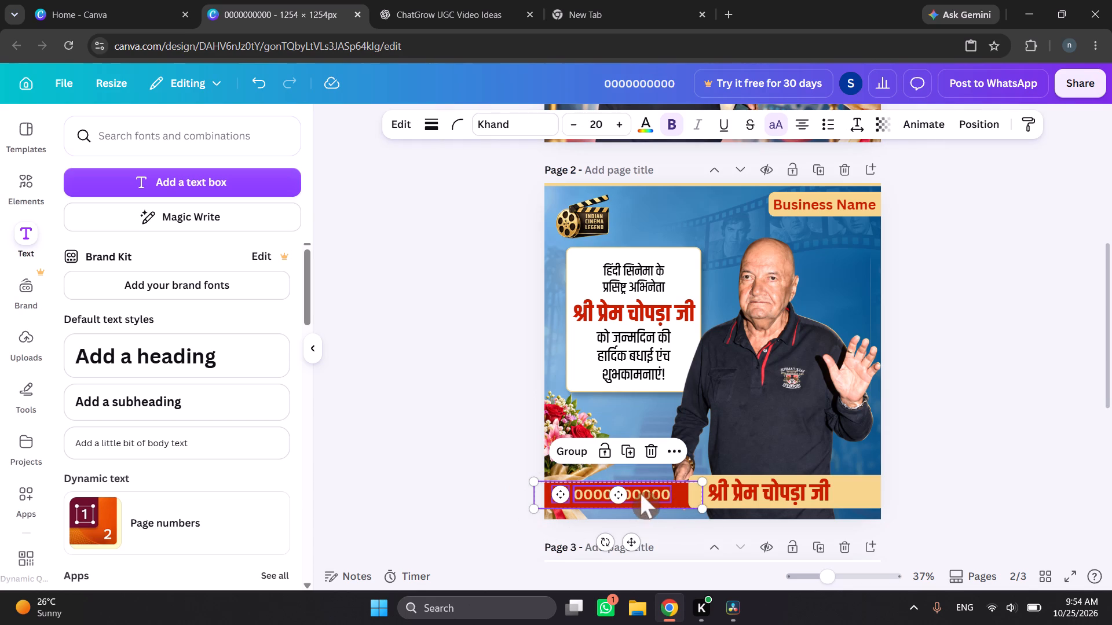
left_click(641, 494, "shift")
left_click(858, 494, "shift")
left_click(802, 490, "shift")
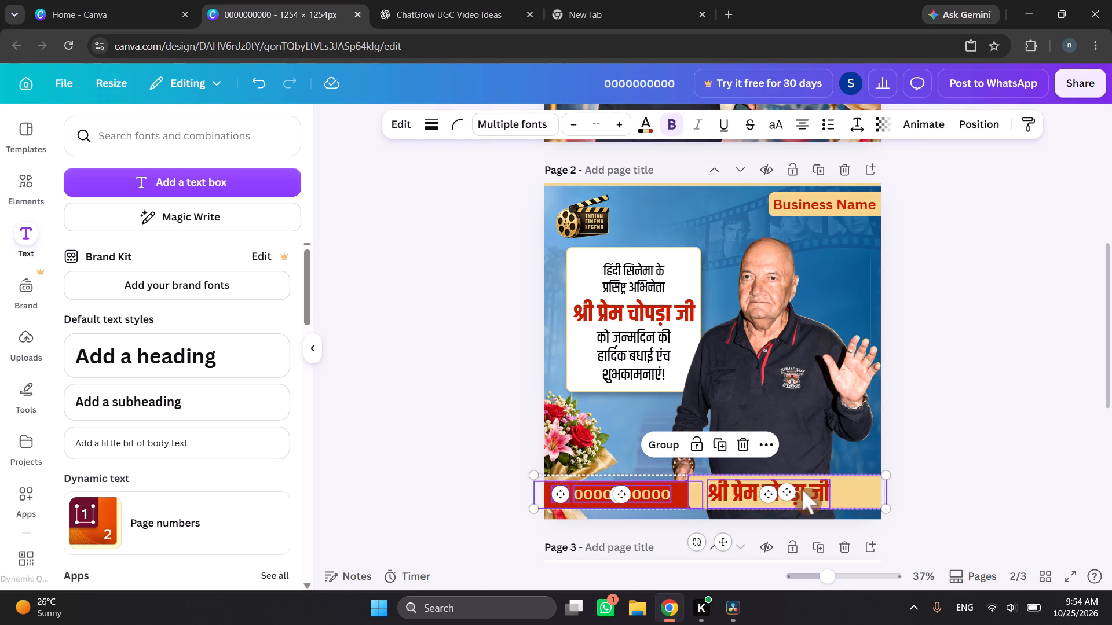
key("shift+Up")
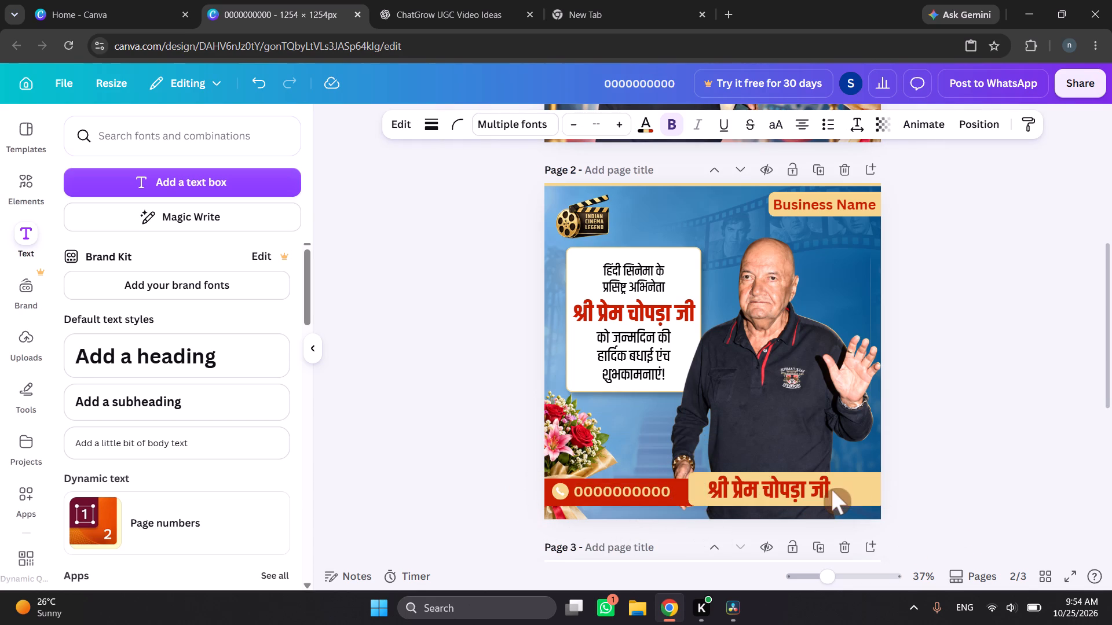
key("shift+Up")
key("shift+Down")
key("Down")
key("Down")
key("Down")
key("Down")
key("Down")
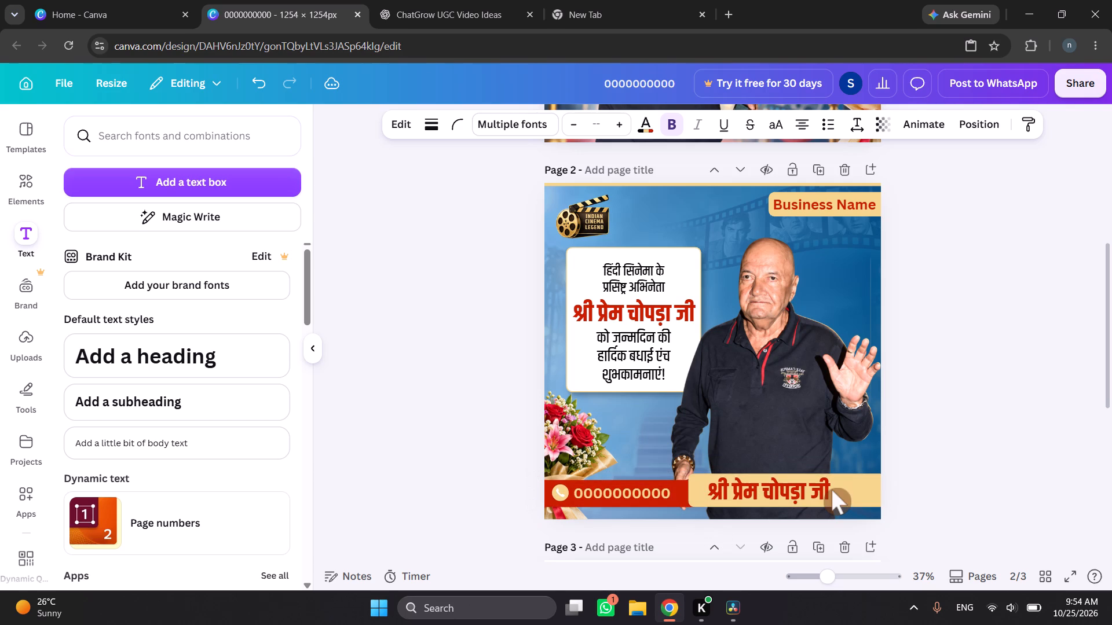
key("Up")
key("Up")
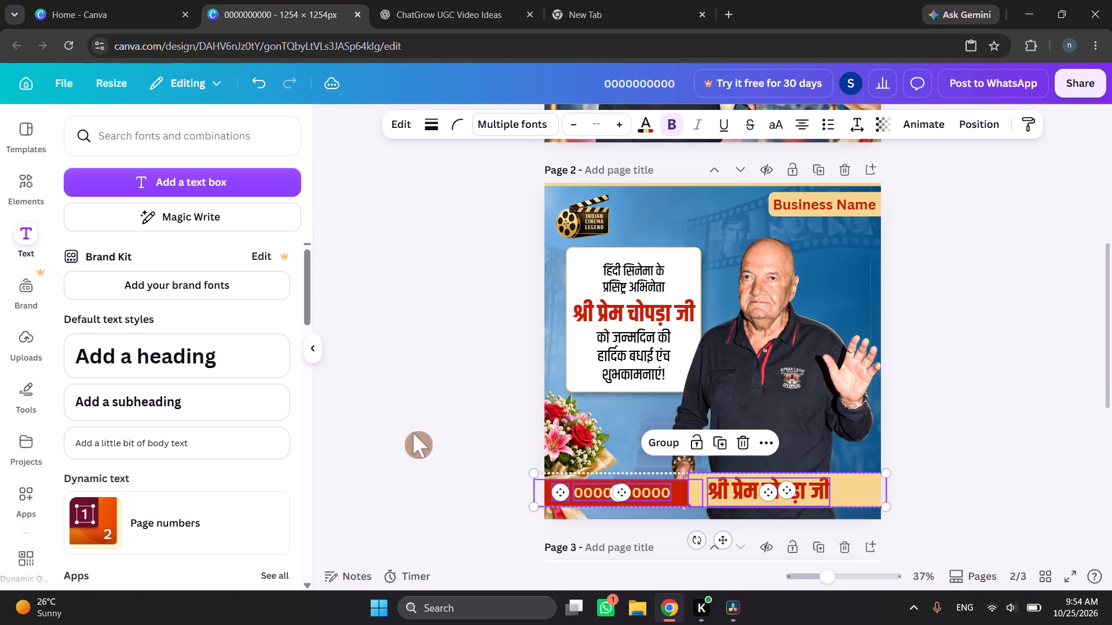
left_click(414, 432)
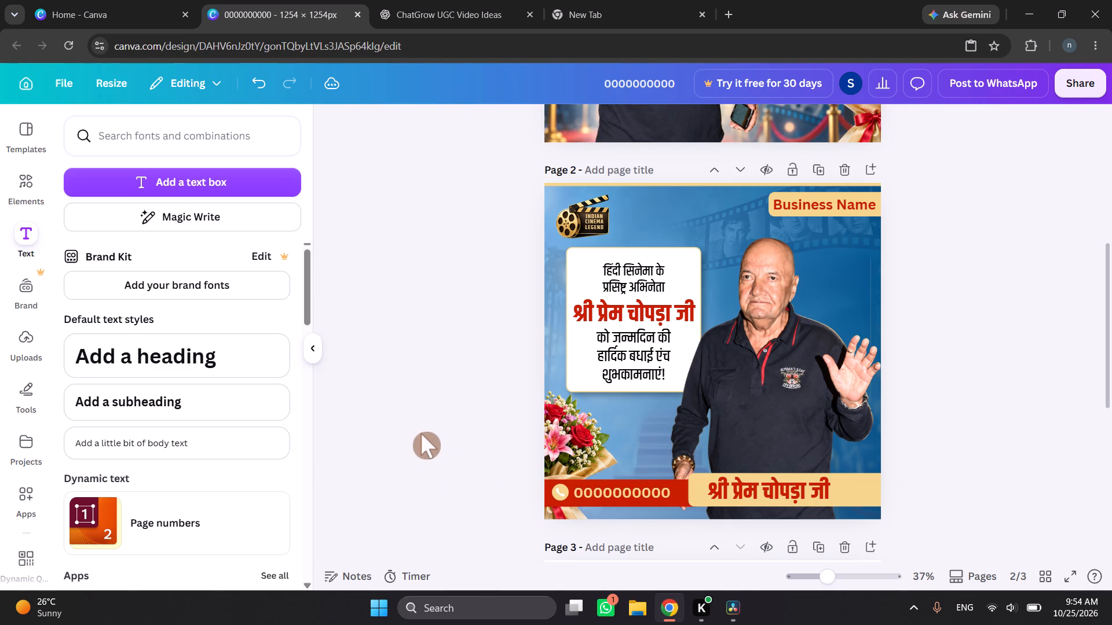
Add a square shape, stretch it about 1,300 px wide, flatten it and place it as a strip along page 2's bottom edge.
left_click(28, 181)
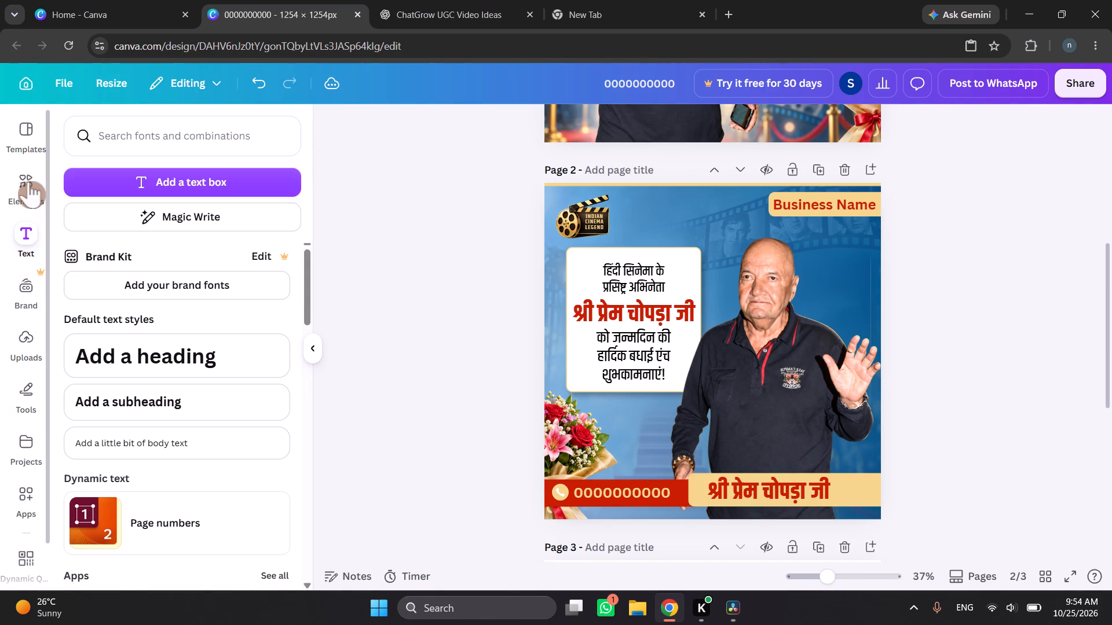
left_click(153, 243)
left_click(363, 347)
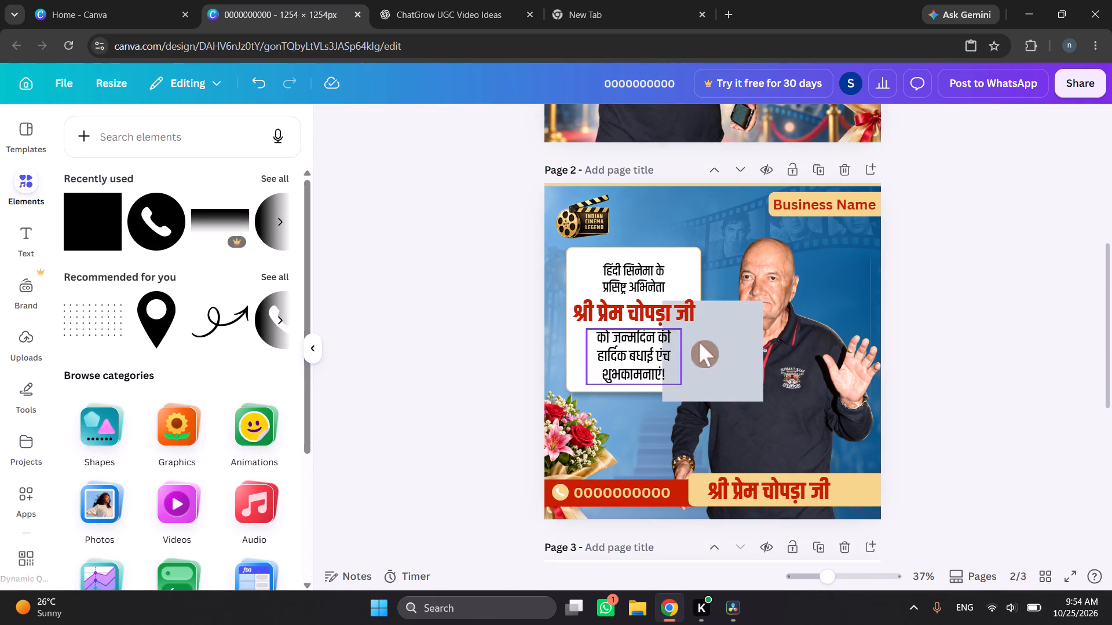
left_click_drag(704, 340, 580, 505)
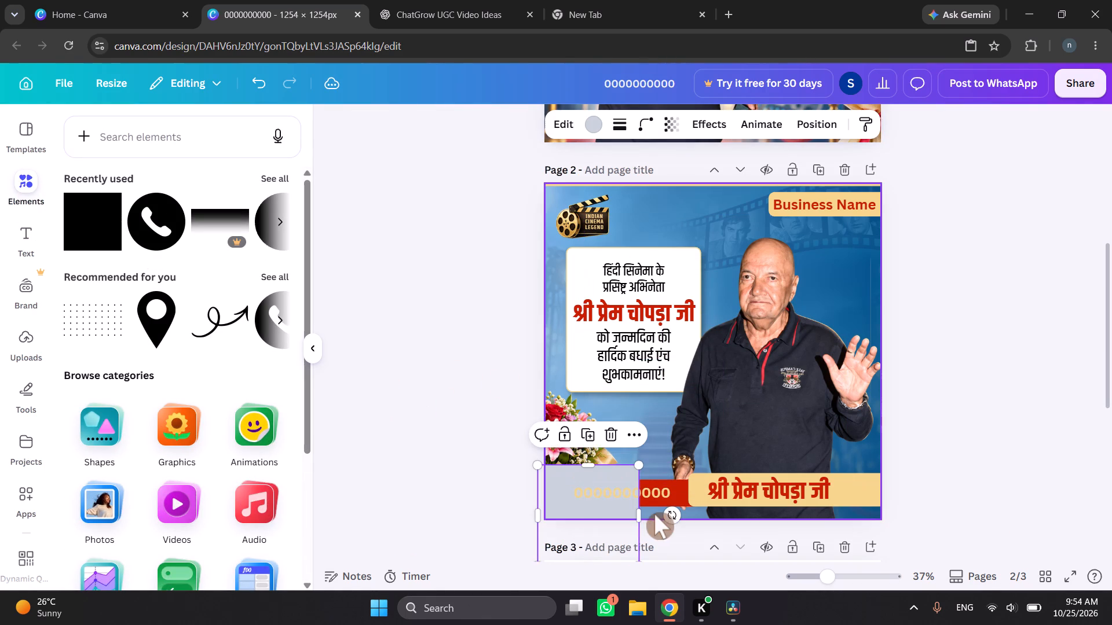
left_click_drag(641, 514, 888, 460)
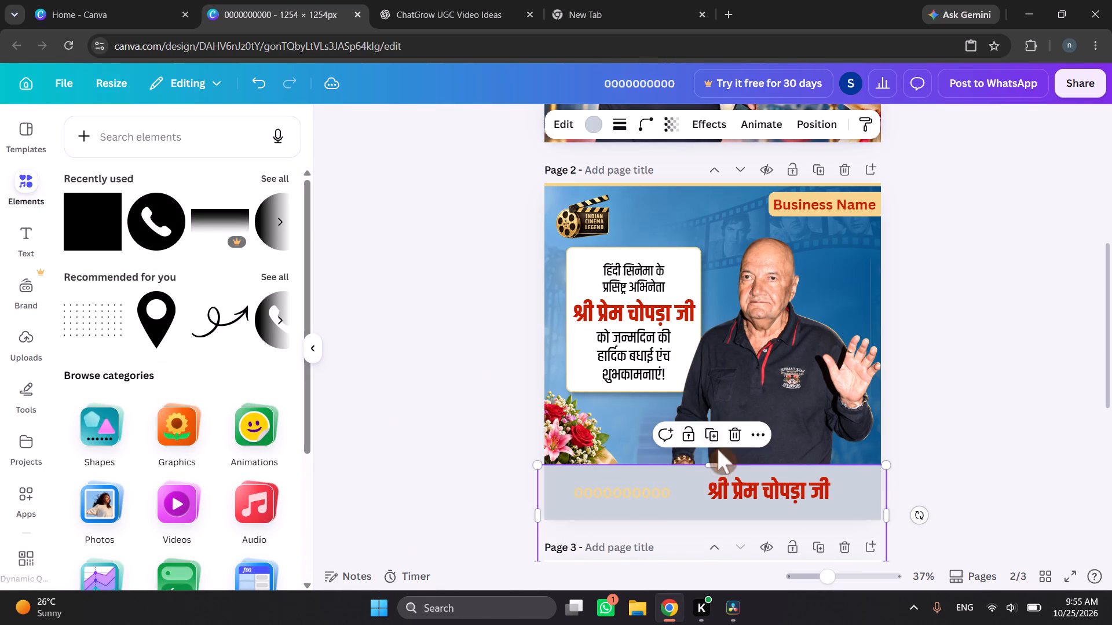
left_click_drag(684, 509, 683, 474)
left_click_drag(708, 532, 718, 439)
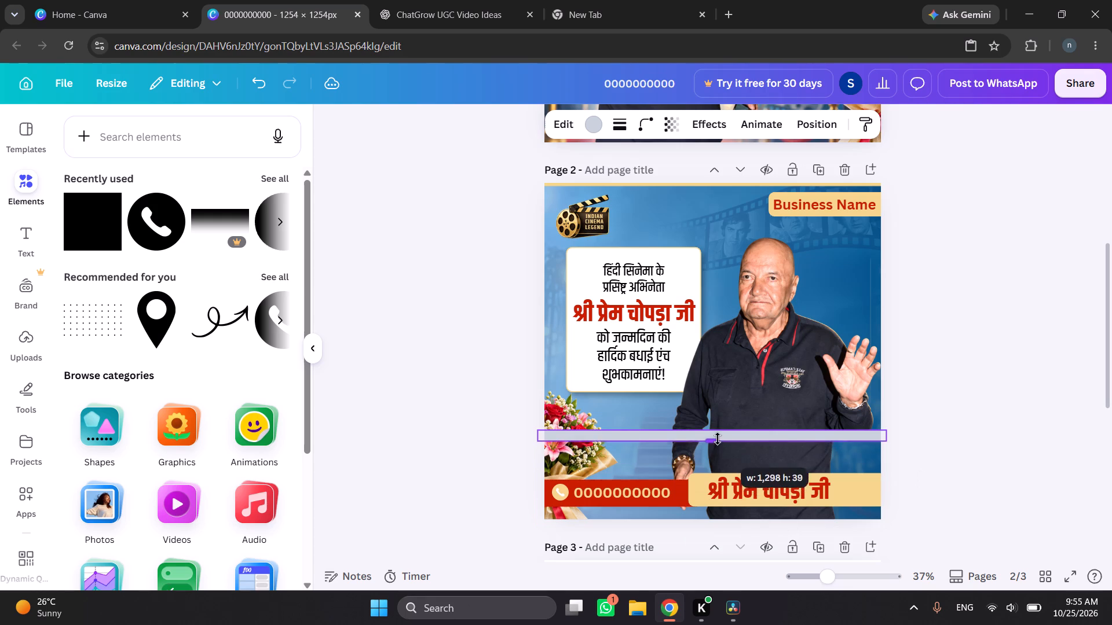
left_click_drag(718, 439, 720, 444)
left_click(745, 435)
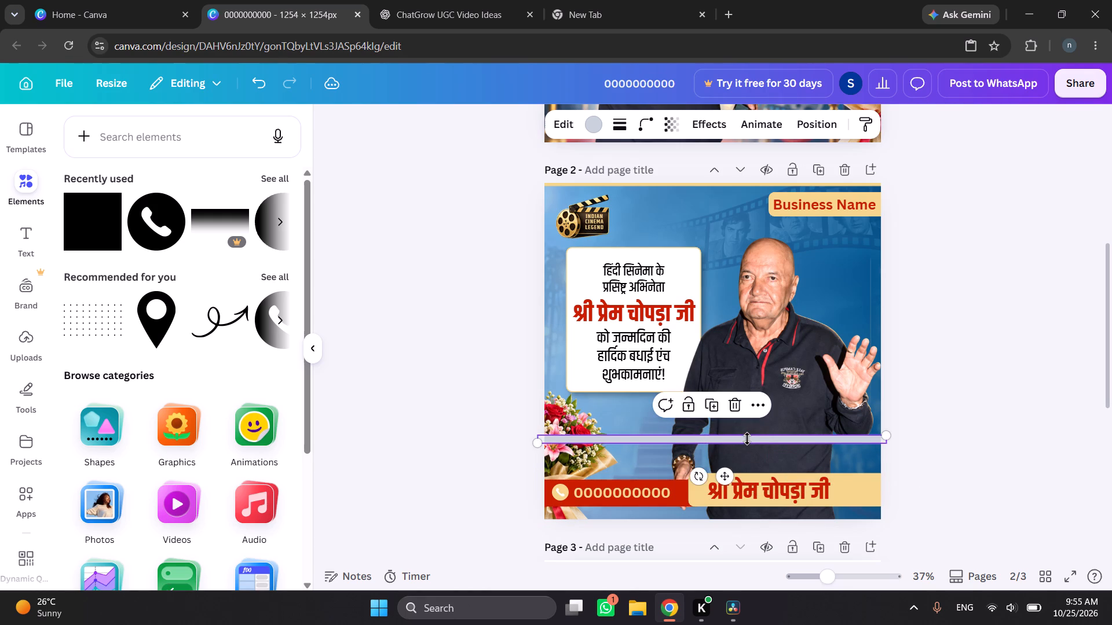
left_click_drag(747, 439, 747, 429)
left_click_drag(724, 477, 730, 552)
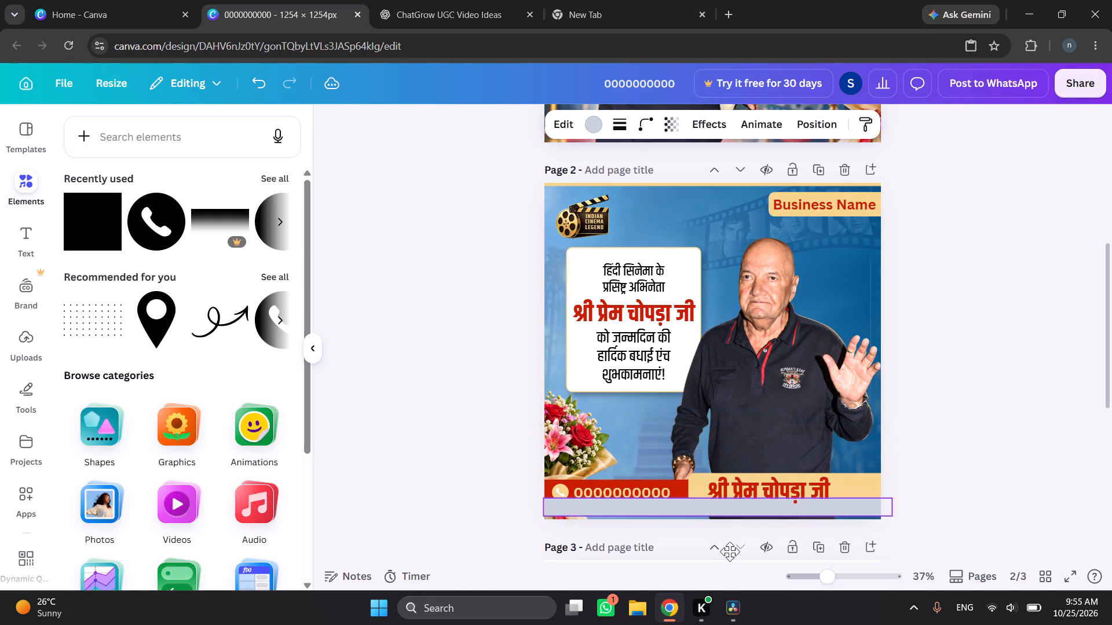
left_click_drag(730, 552, 722, 558)
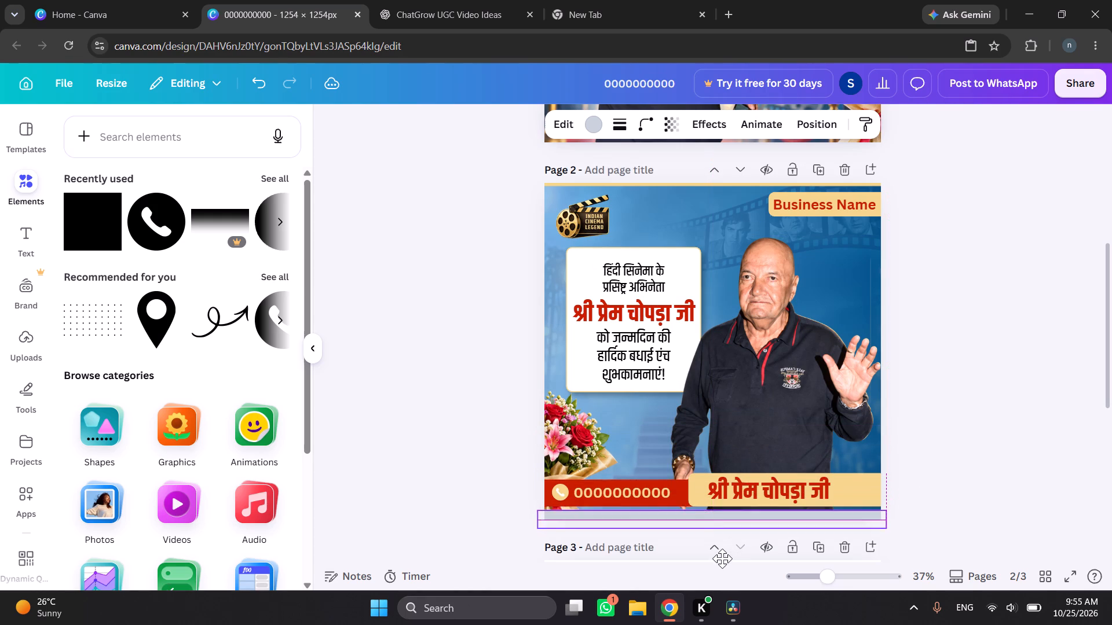
left_click_drag(722, 558, 726, 557)
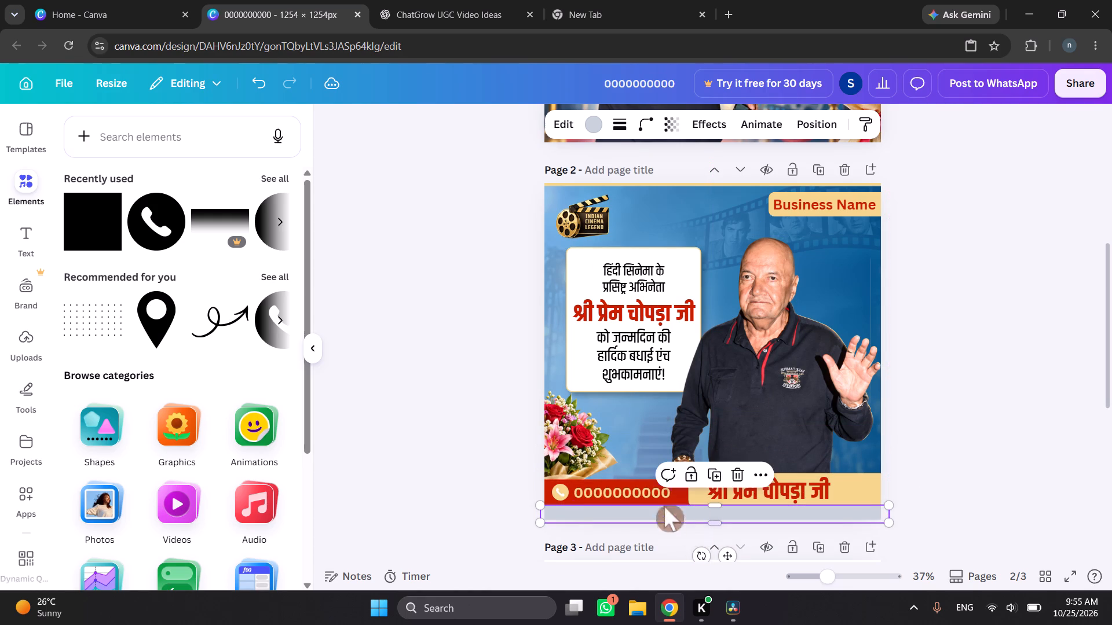
Recolour the bottom strip to the design's pale gold.
left_click(586, 126)
left_click(210, 233)
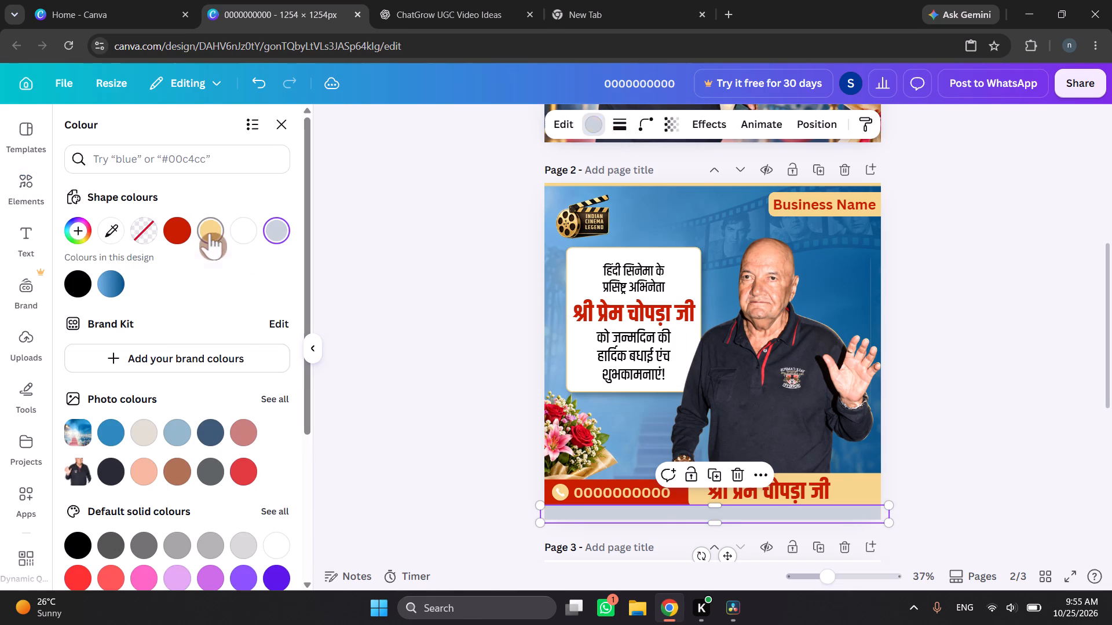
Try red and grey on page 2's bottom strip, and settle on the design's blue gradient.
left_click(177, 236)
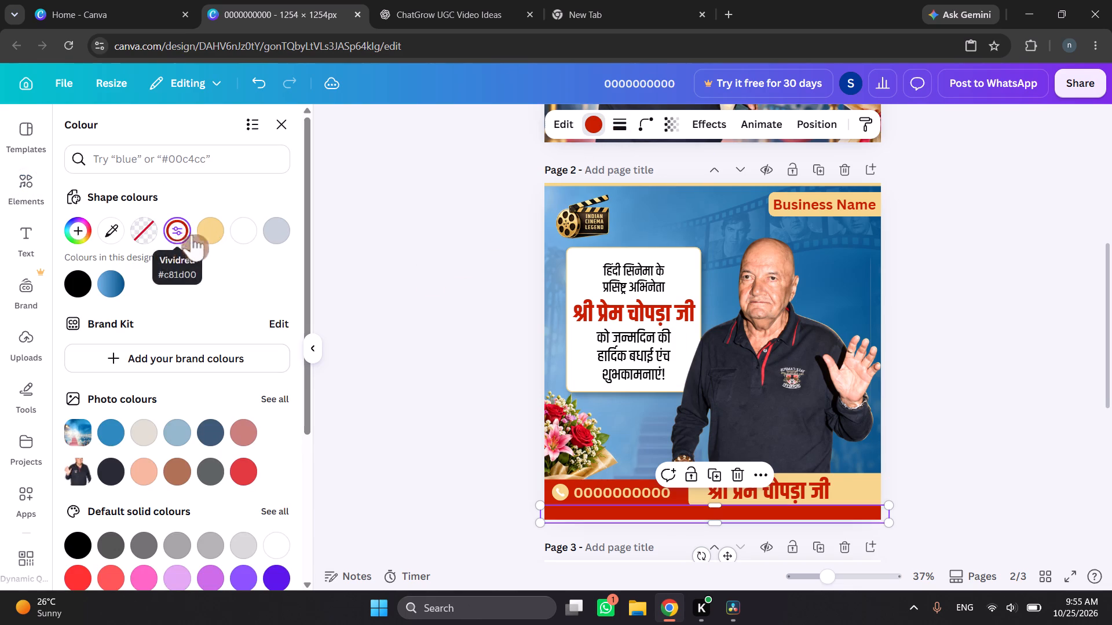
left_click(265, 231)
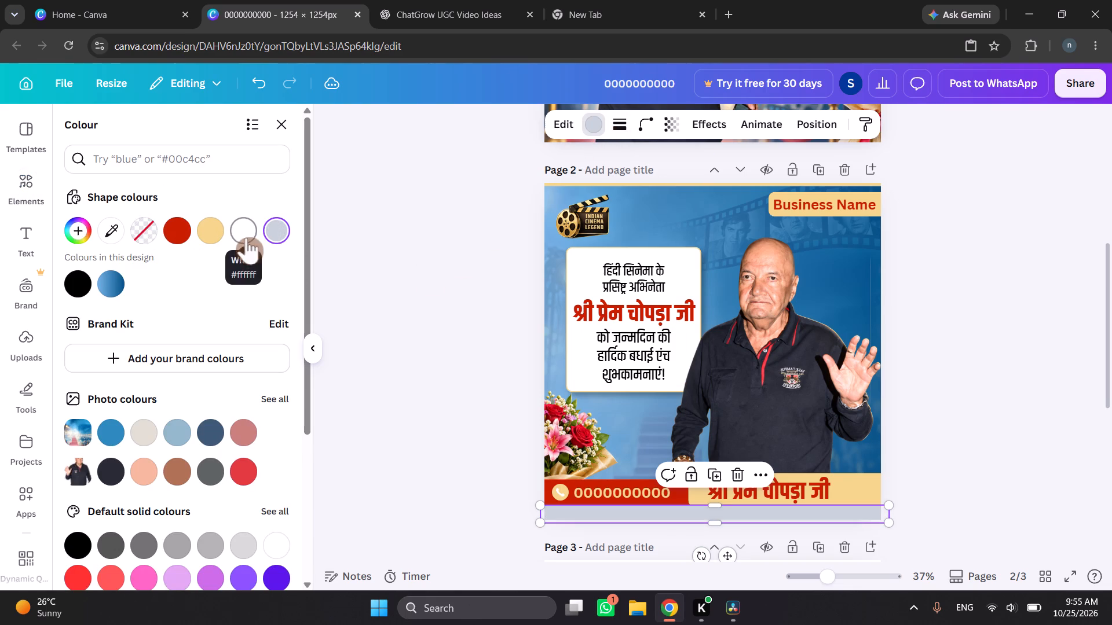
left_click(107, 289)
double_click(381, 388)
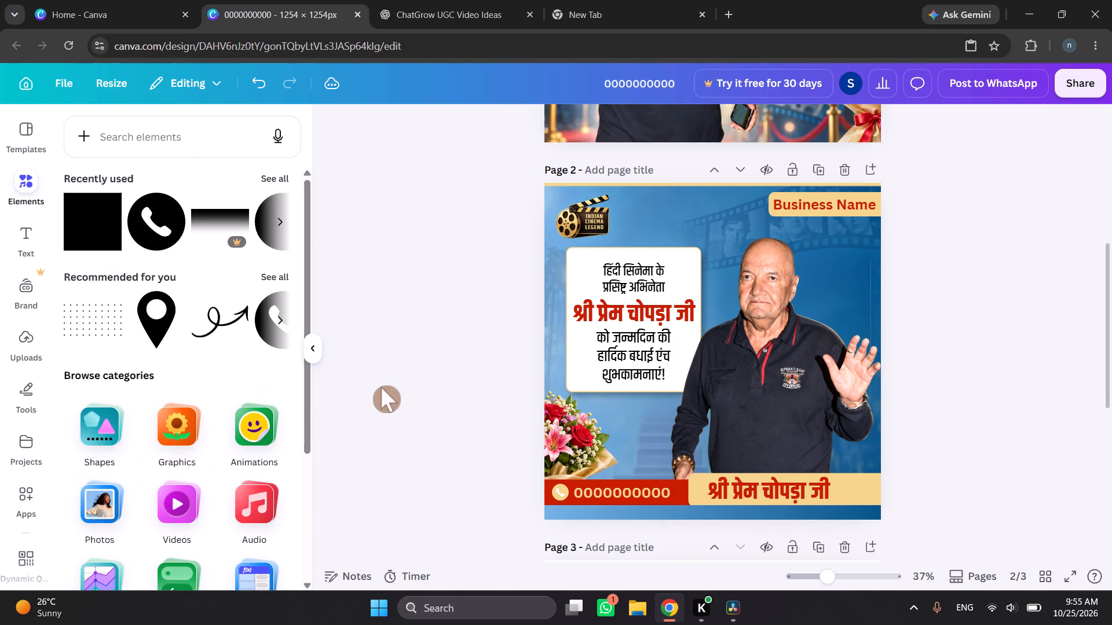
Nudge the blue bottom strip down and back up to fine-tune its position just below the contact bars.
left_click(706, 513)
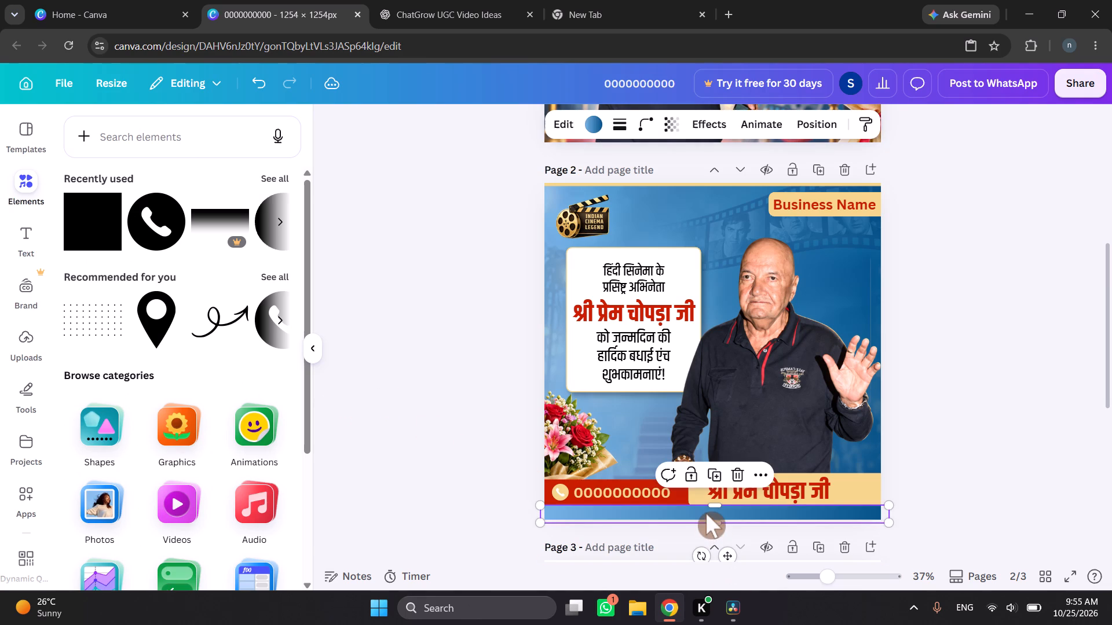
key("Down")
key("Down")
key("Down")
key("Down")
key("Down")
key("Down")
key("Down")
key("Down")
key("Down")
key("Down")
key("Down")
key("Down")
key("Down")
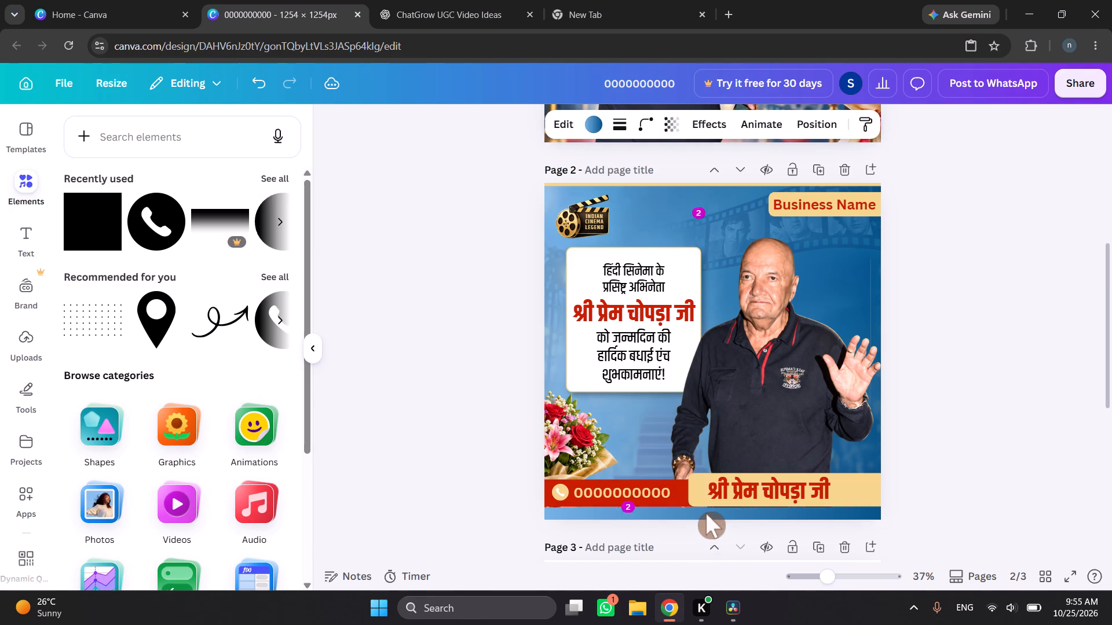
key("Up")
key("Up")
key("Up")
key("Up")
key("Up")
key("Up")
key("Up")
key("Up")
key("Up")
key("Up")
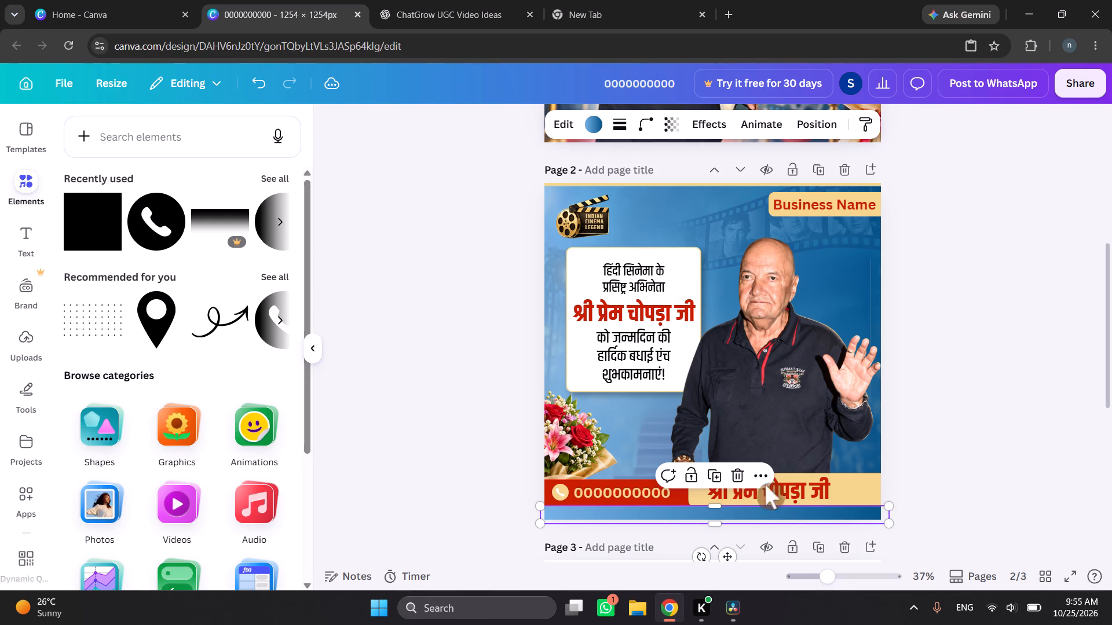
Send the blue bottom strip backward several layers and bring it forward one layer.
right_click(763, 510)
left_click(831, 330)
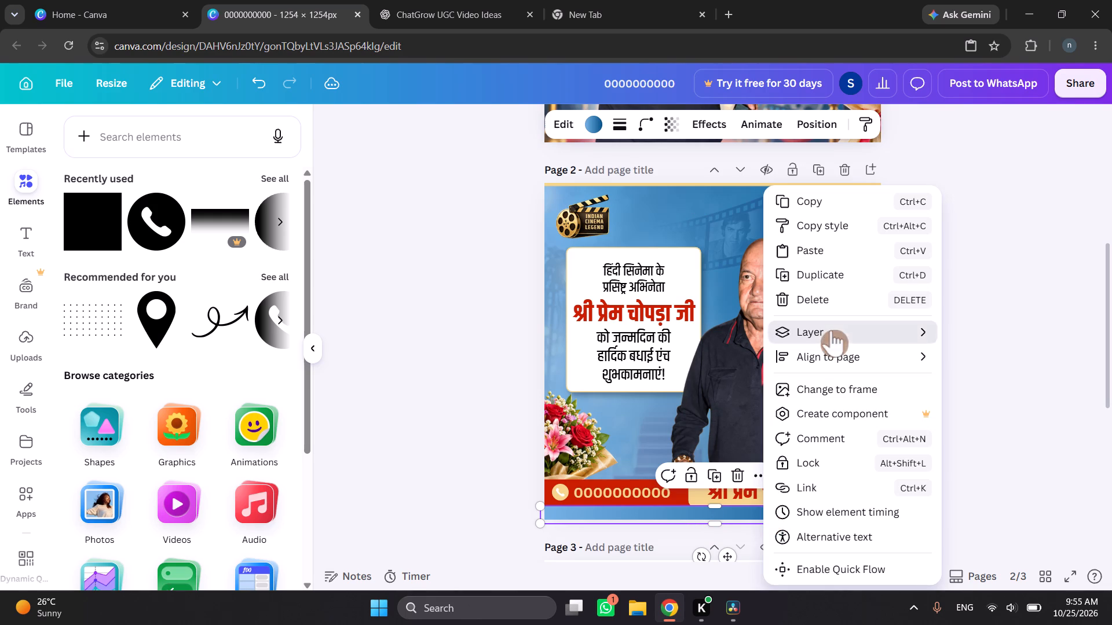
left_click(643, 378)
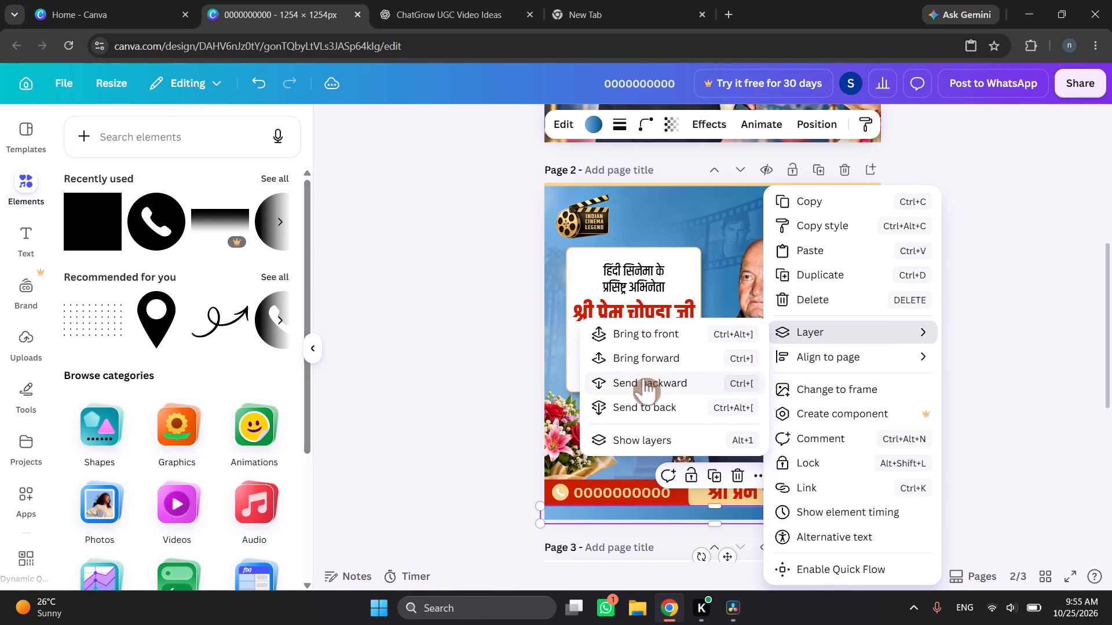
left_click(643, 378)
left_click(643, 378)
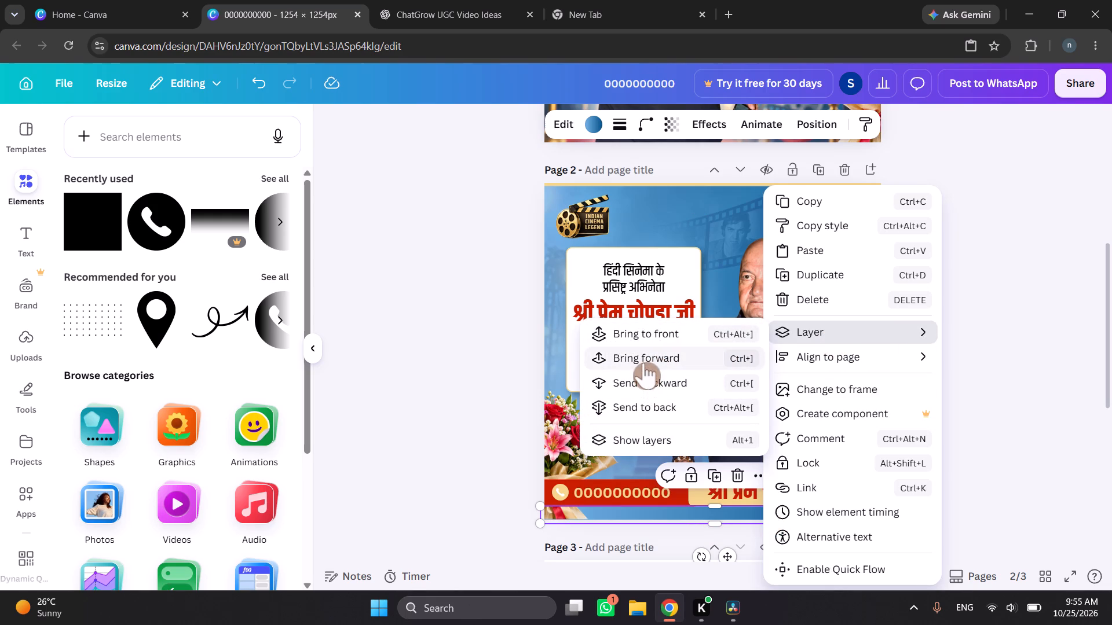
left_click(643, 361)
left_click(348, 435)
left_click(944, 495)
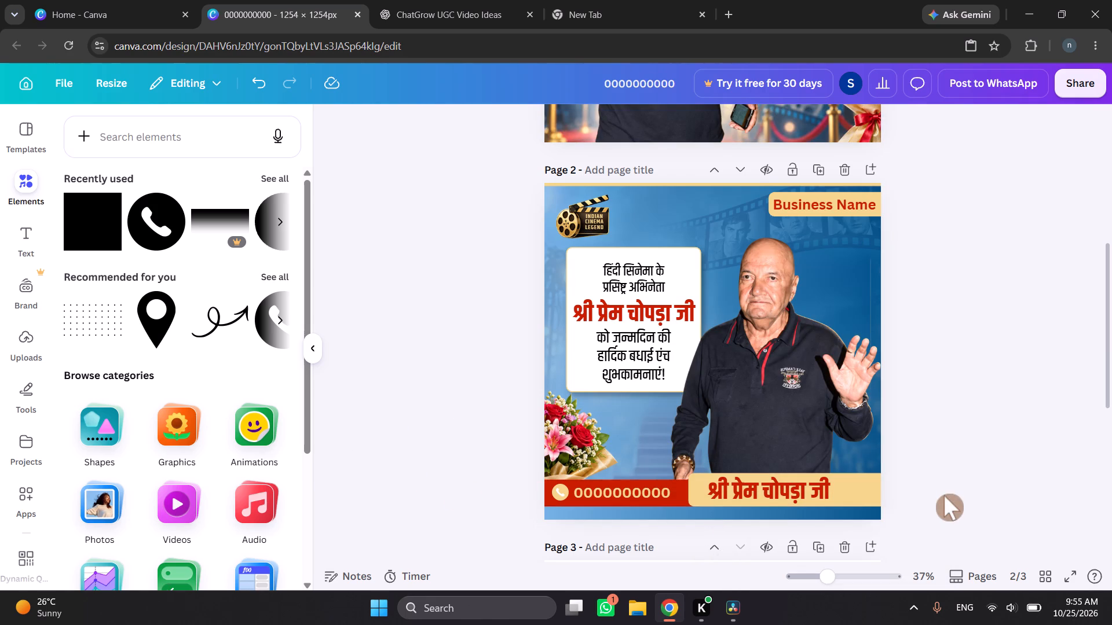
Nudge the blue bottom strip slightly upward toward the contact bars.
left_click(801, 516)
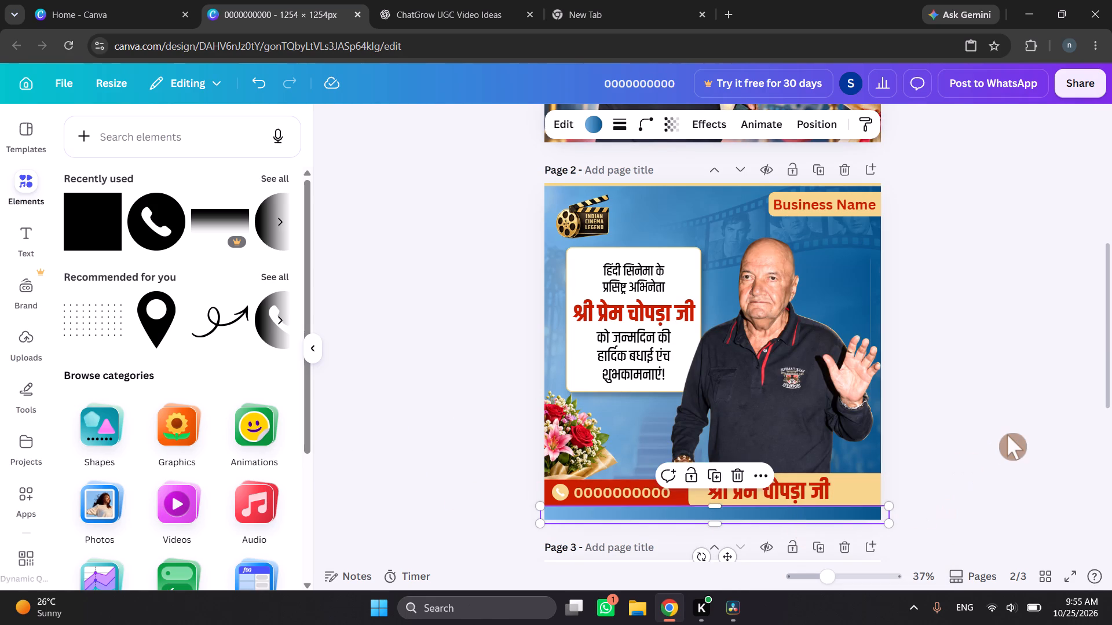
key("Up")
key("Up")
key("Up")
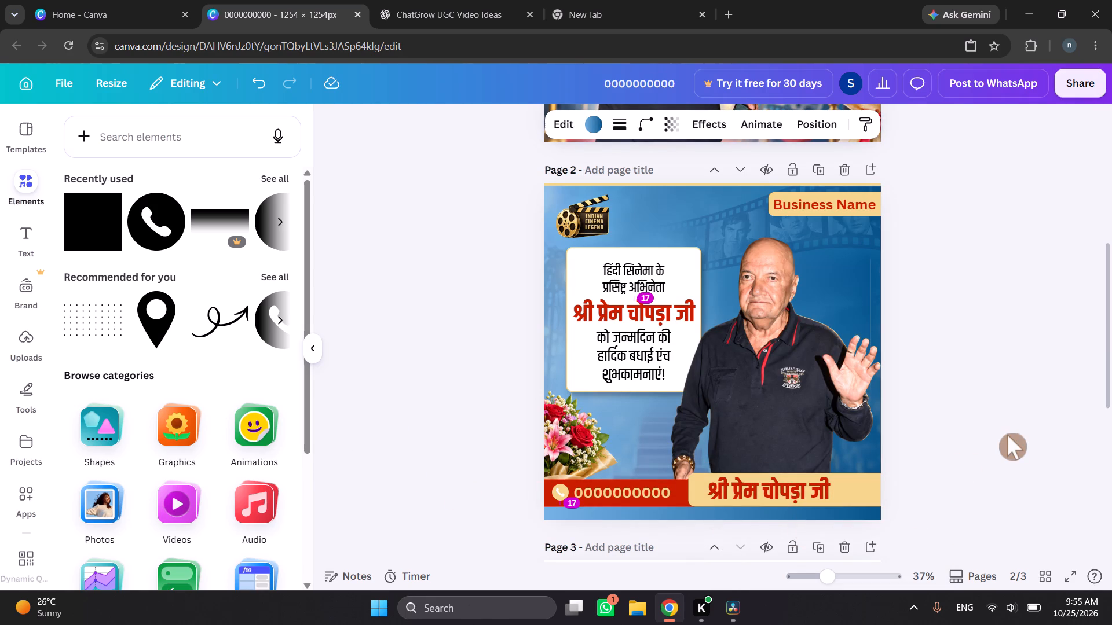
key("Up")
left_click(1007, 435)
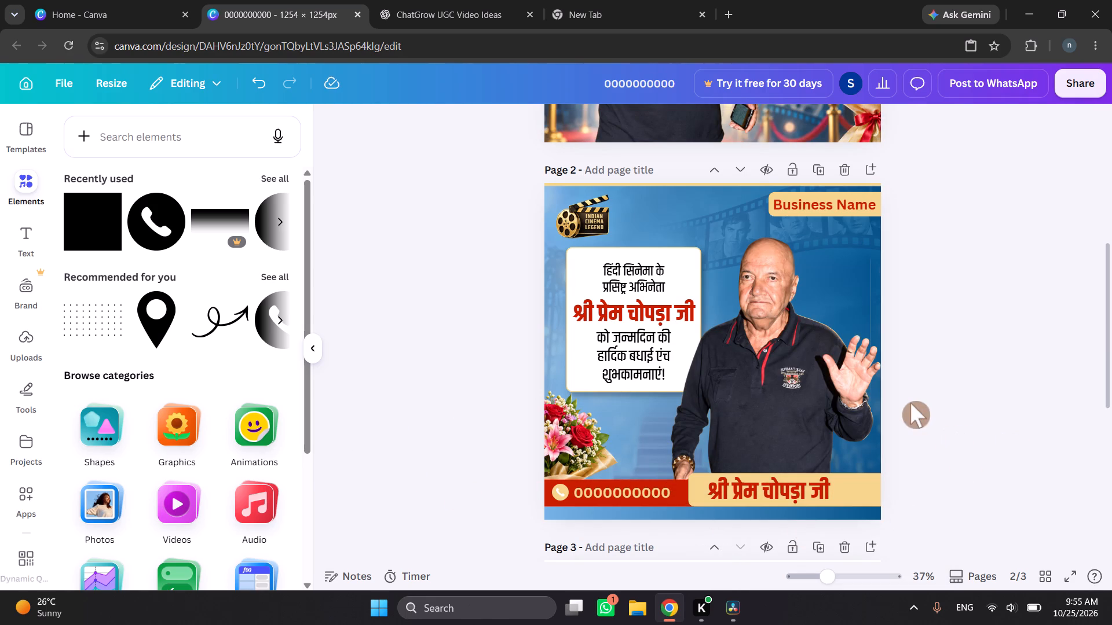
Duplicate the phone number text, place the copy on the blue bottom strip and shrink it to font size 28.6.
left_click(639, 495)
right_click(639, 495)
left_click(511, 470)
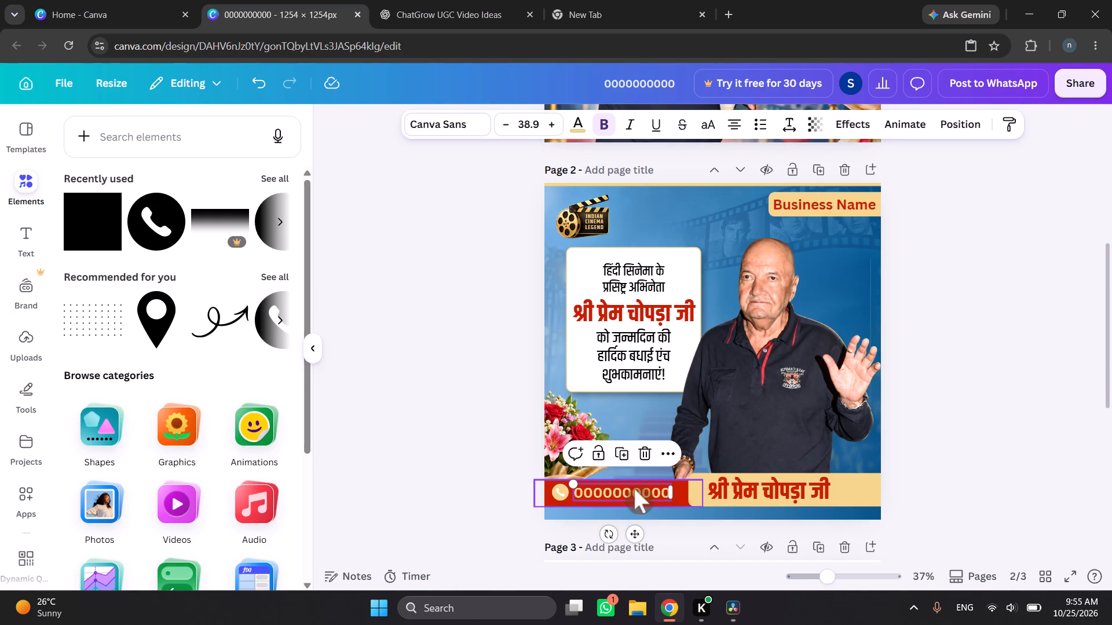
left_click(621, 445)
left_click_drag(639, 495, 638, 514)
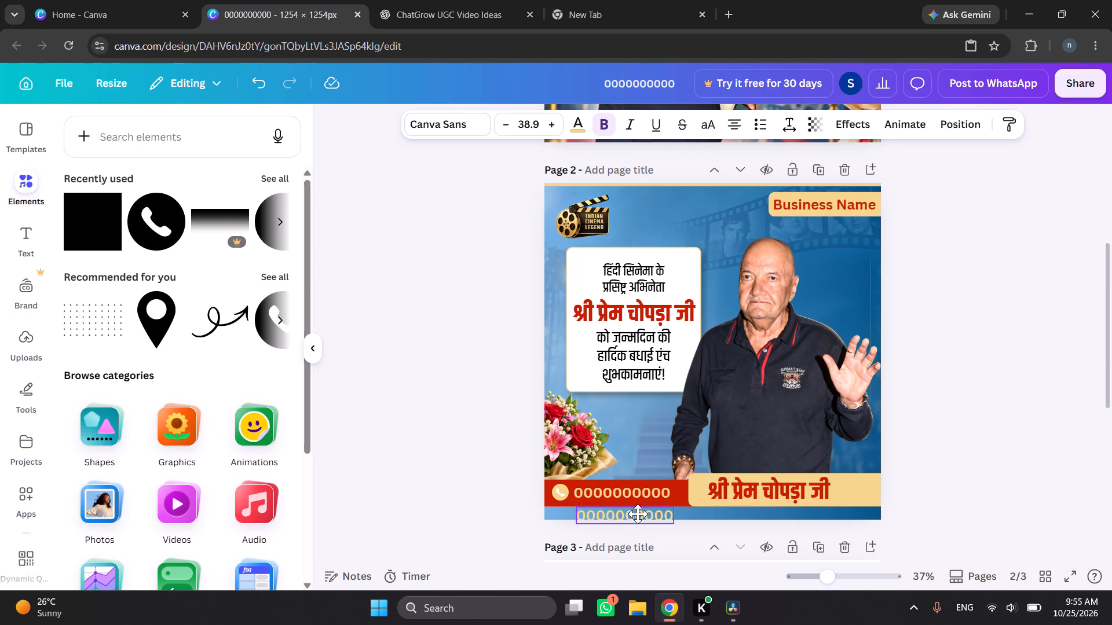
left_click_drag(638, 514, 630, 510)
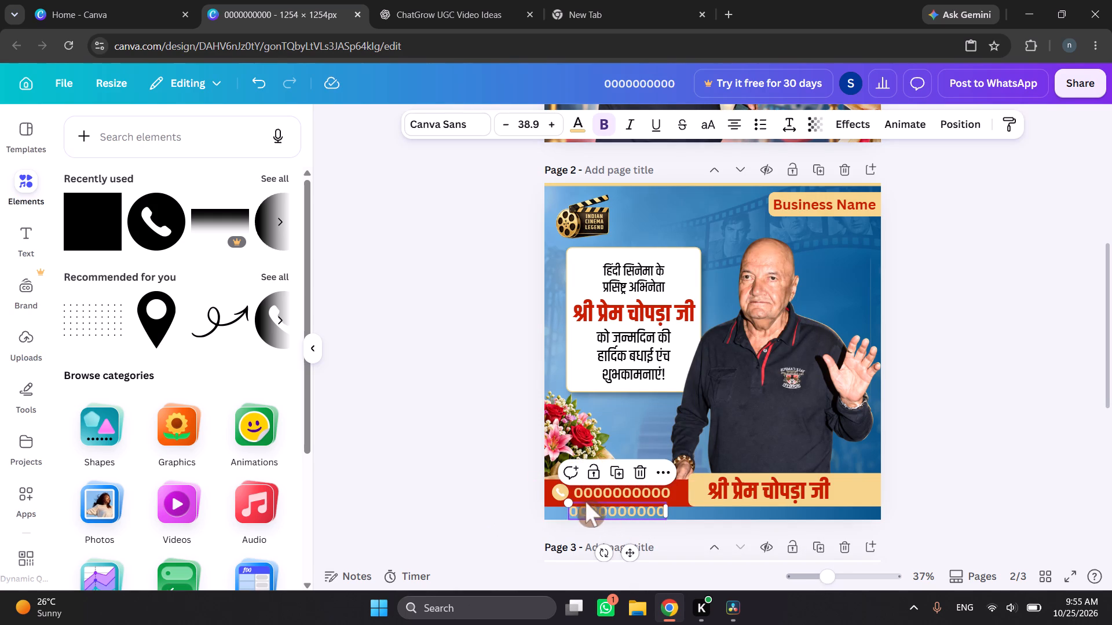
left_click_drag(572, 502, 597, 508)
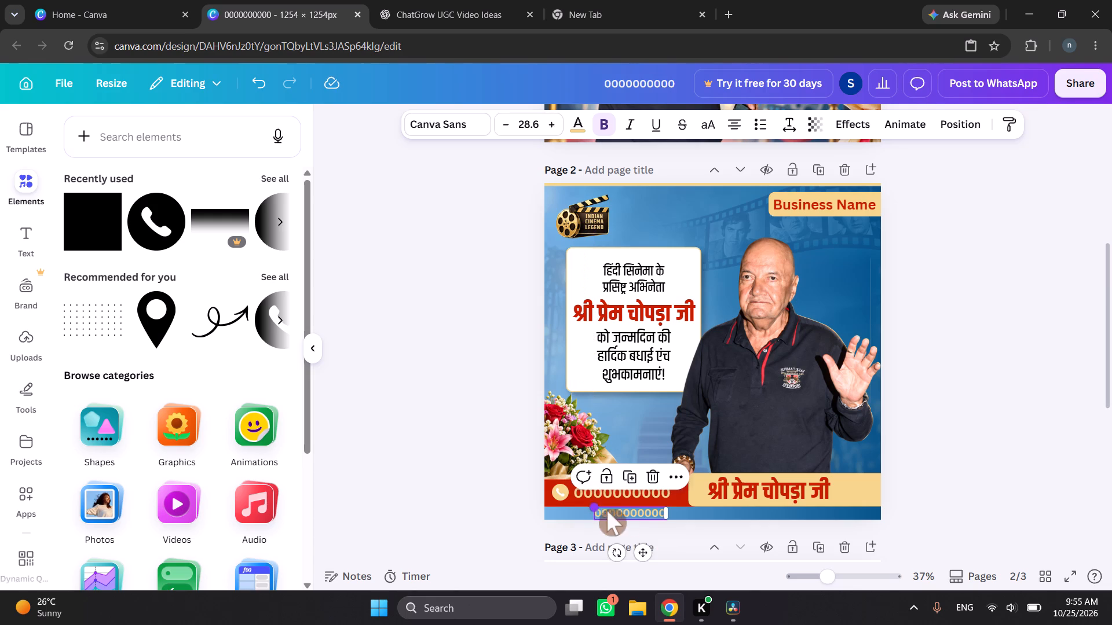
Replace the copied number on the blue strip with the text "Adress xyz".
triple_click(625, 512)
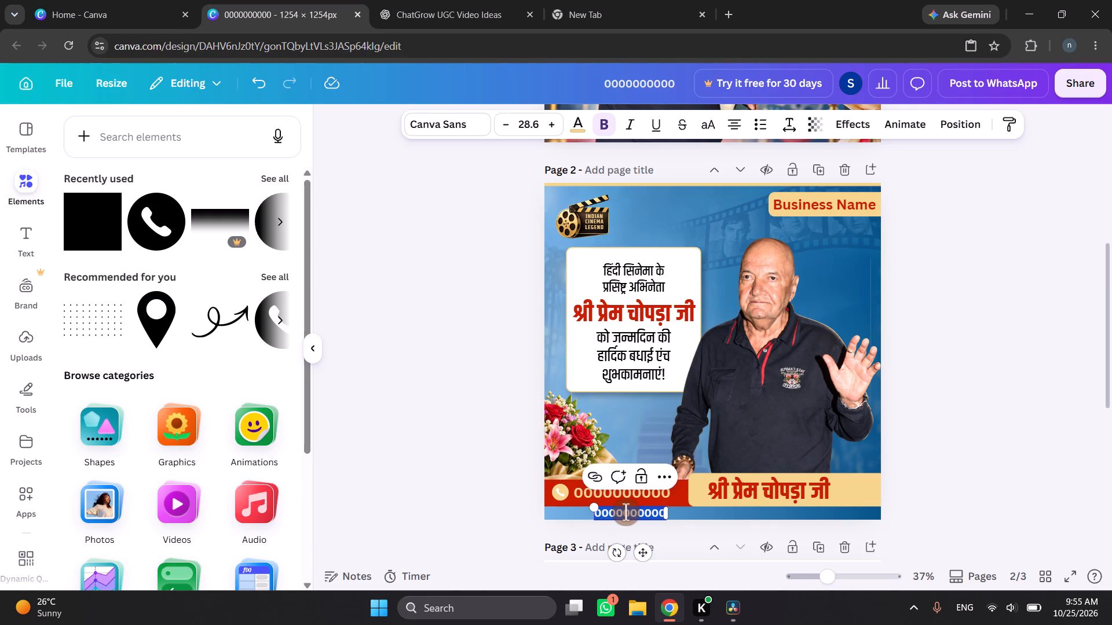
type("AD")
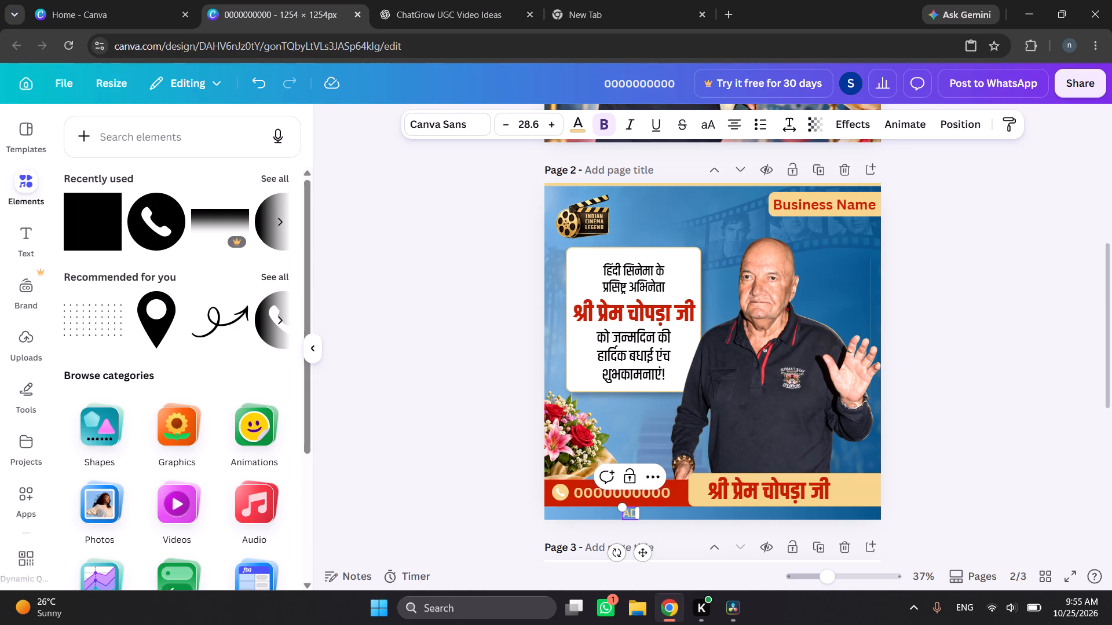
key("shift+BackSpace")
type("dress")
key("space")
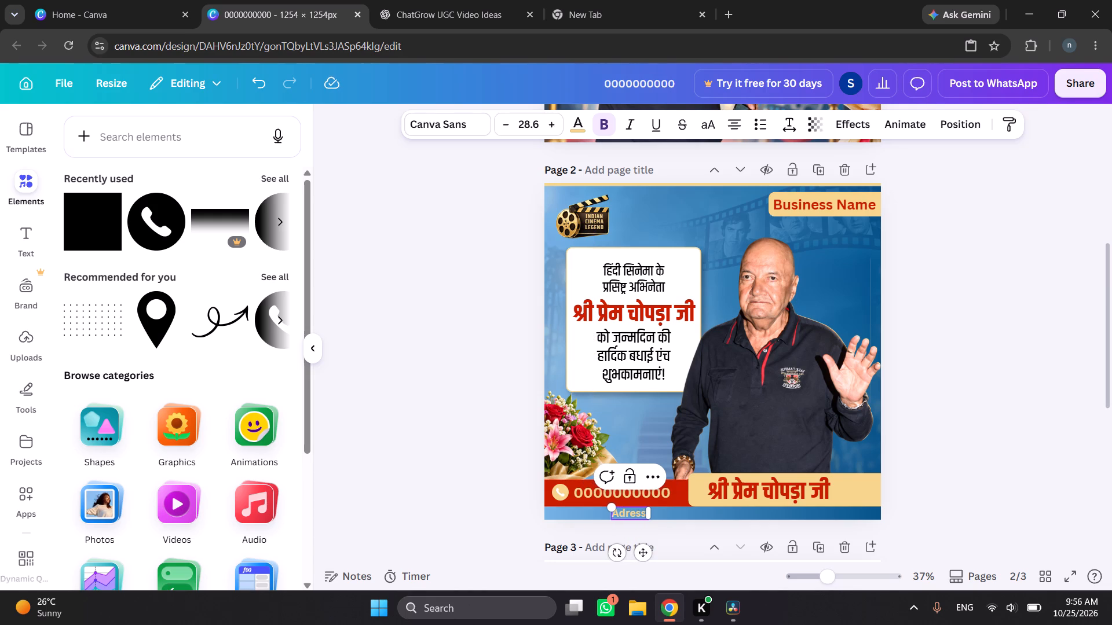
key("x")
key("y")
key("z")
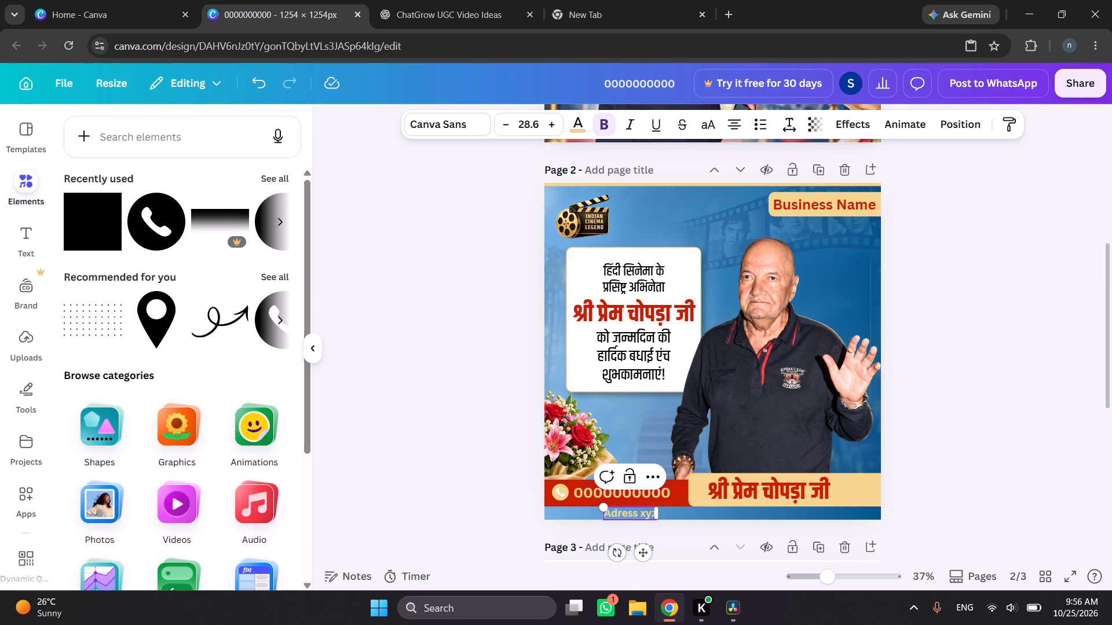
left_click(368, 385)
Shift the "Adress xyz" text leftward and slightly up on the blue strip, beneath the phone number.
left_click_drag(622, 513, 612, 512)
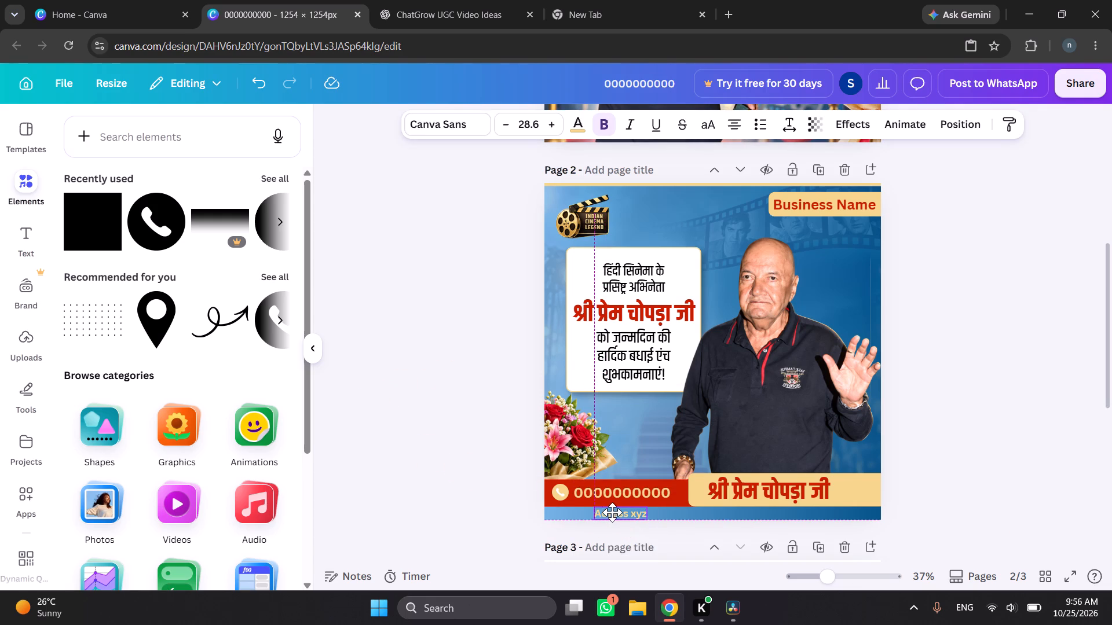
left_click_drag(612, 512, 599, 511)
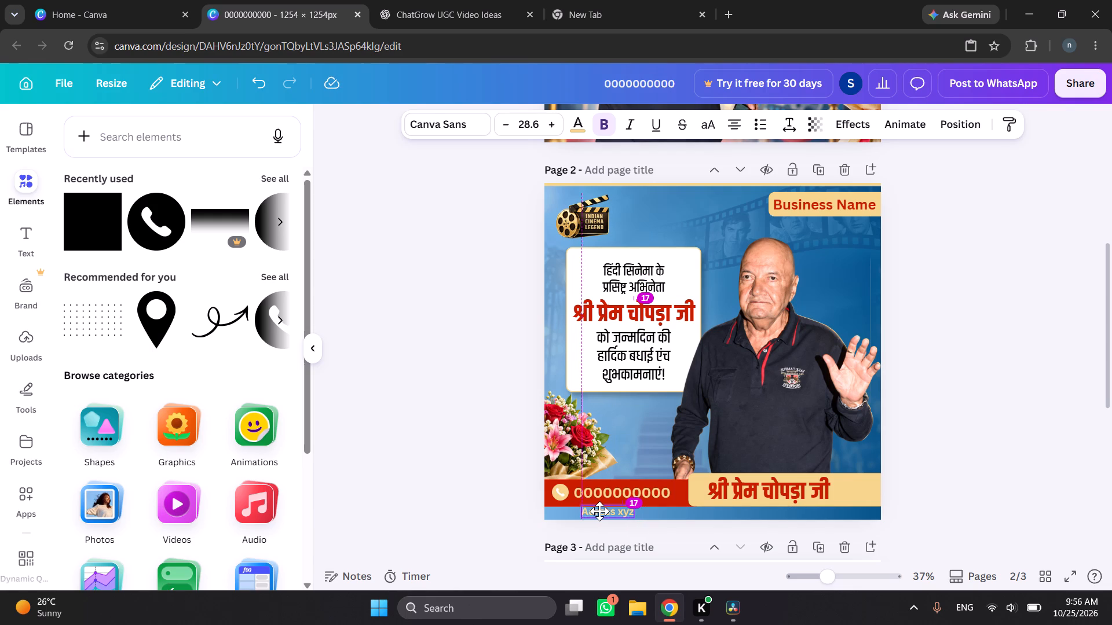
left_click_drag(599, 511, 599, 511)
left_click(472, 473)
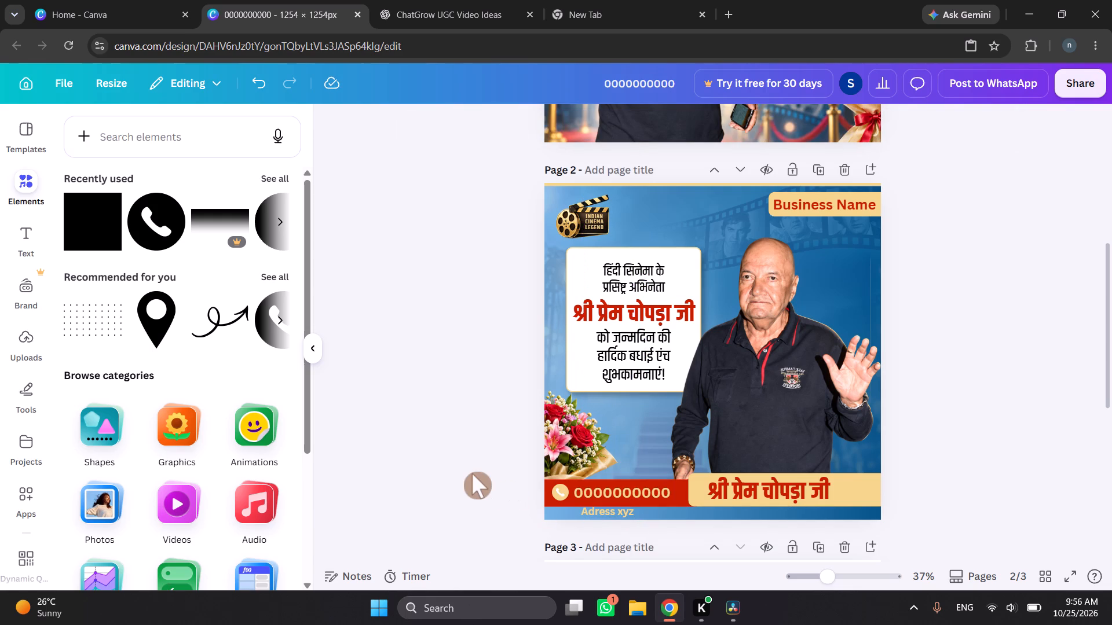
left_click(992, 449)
Delete the blue gradient strip and the "Adress xyz" text from the bottom of page 2.
scroll(985, 454, "up", 4)
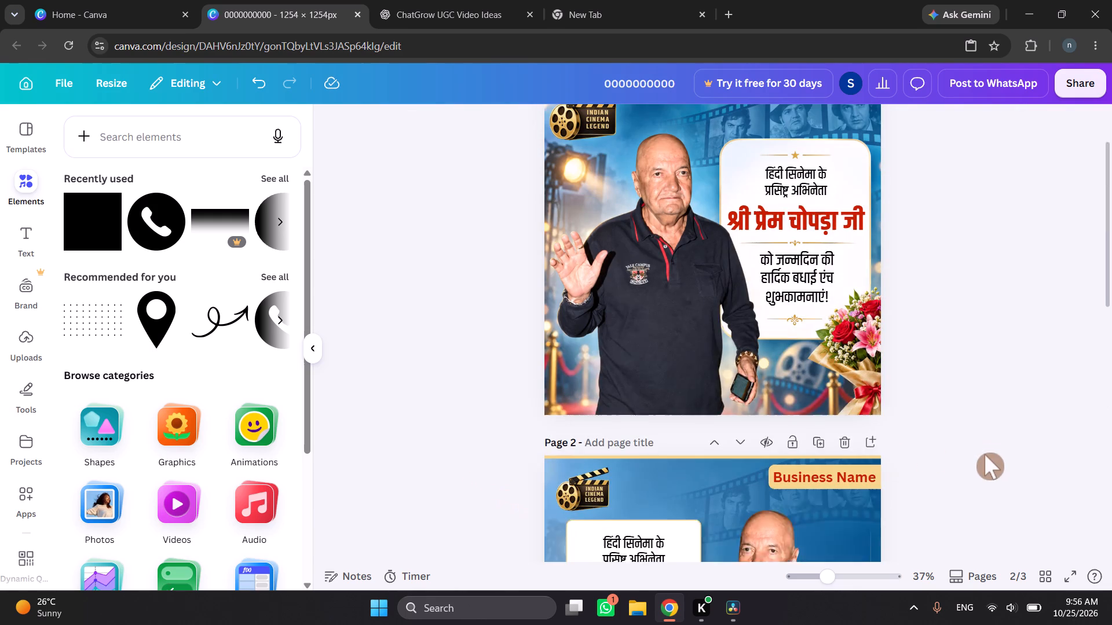
scroll(985, 454, "down", 3)
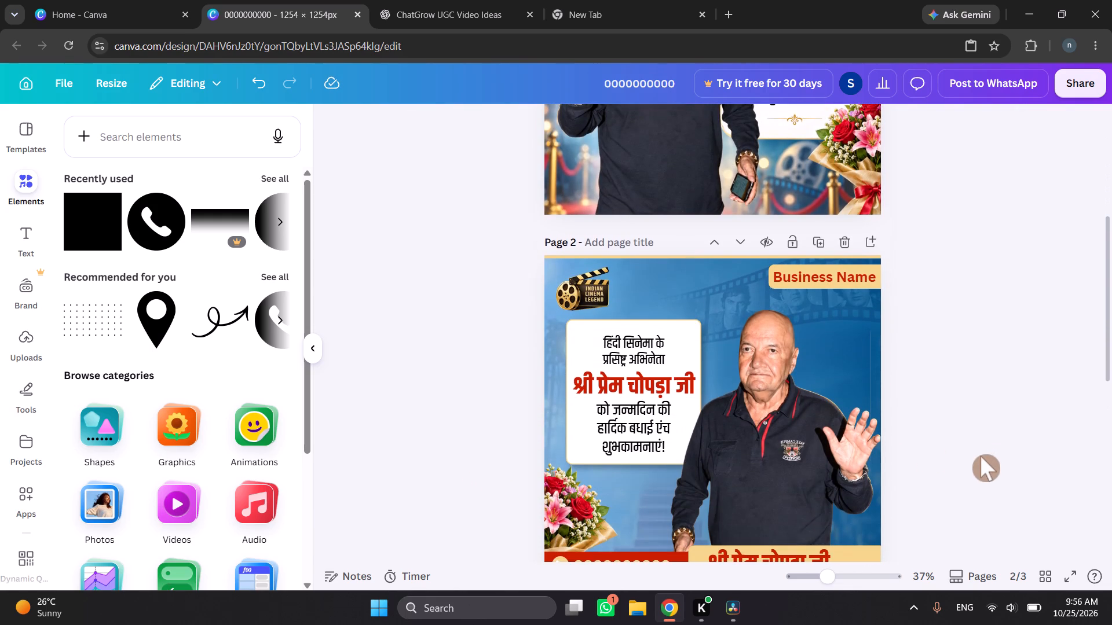
scroll(960, 463, "down", 2)
left_click(819, 444)
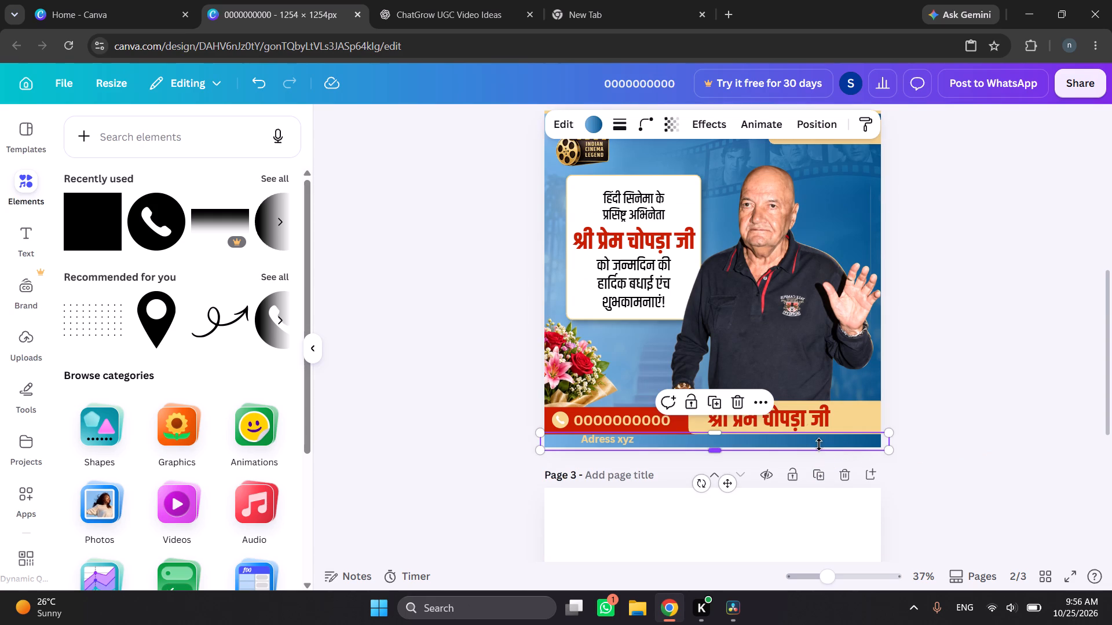
left_click(748, 404)
left_click(857, 419)
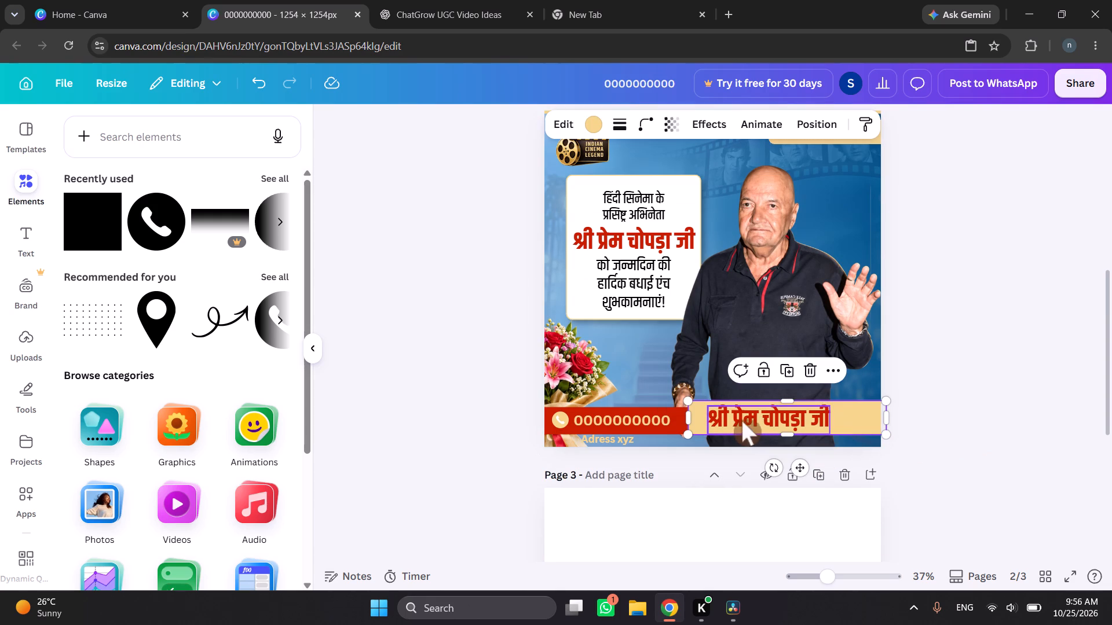
left_click(621, 439)
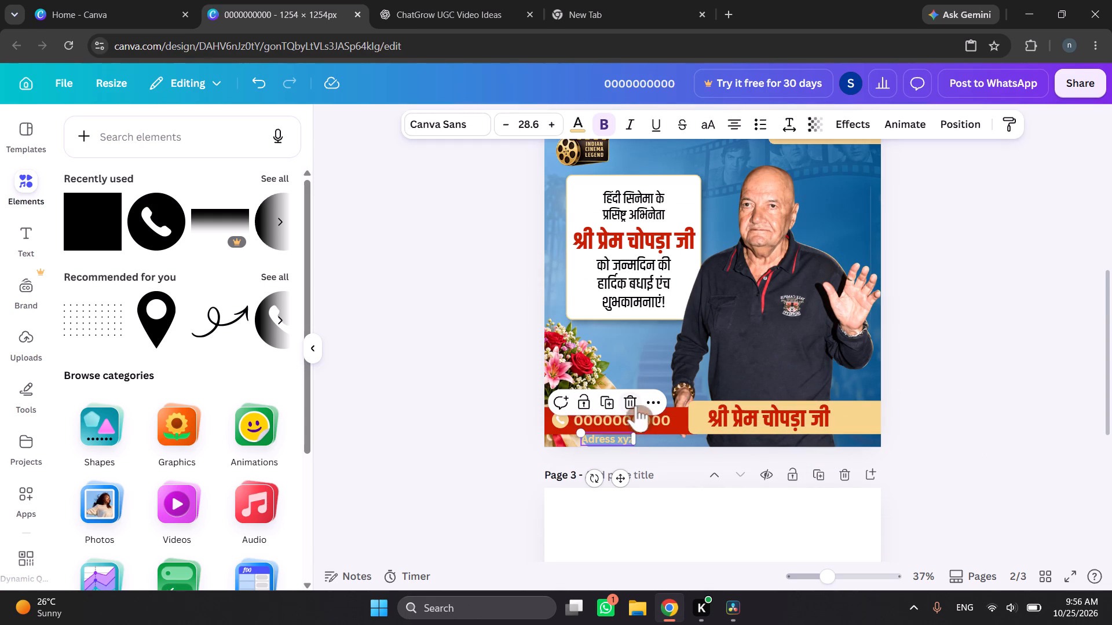
left_click(636, 405)
Select the red and gold bottom bars with the phone icon, number and name text, and nudge them down toward page 2's bottom edge.
left_click(559, 418)
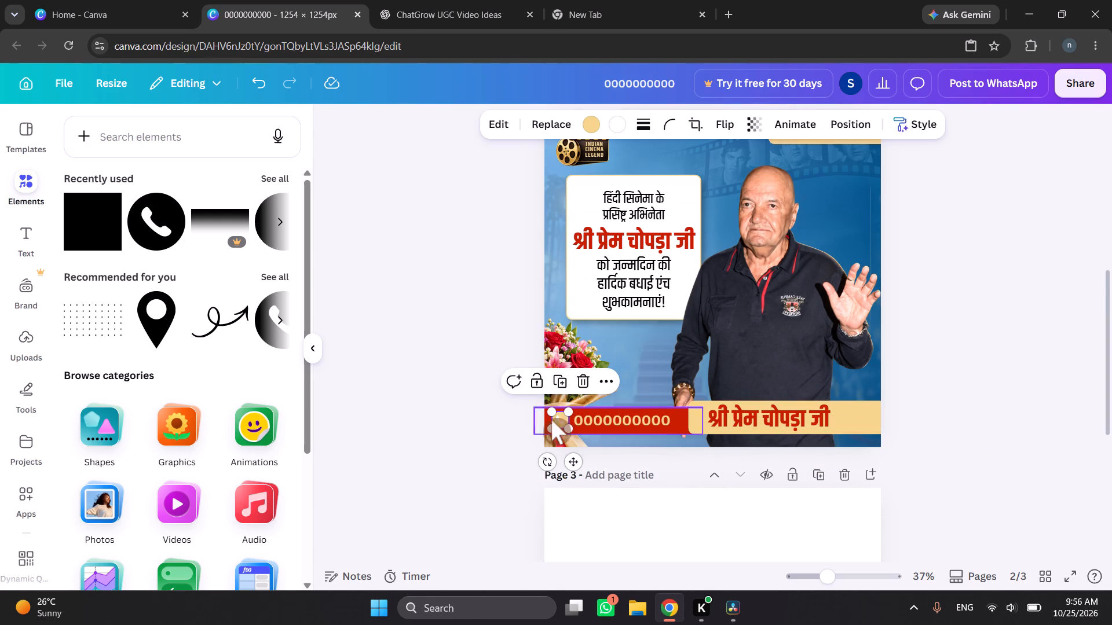
left_click(668, 420, "shift")
left_click(681, 419, "shift")
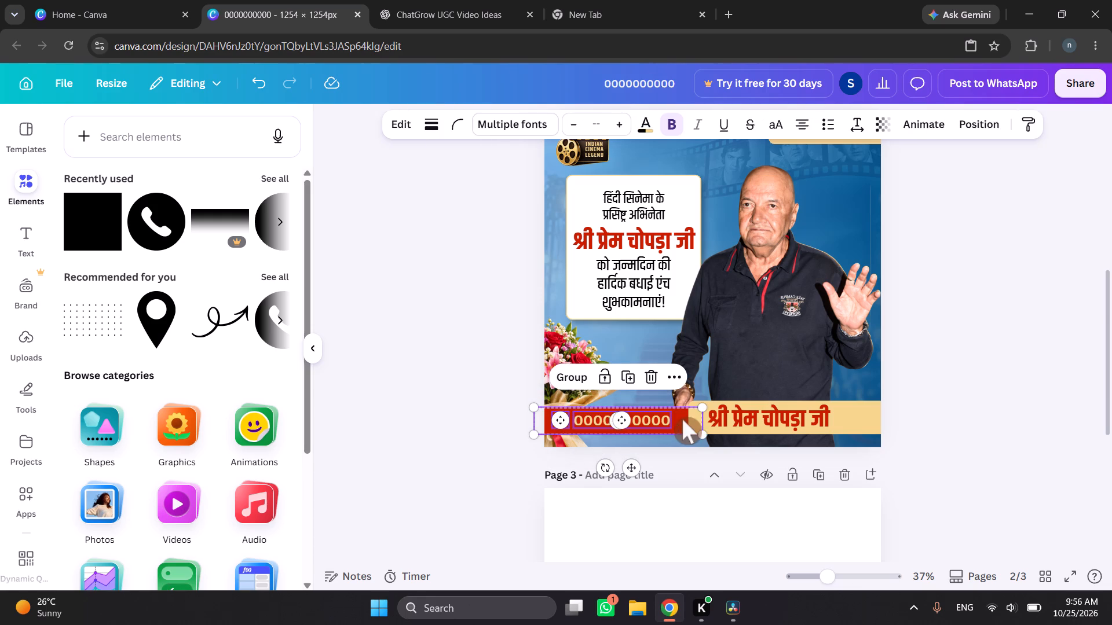
left_click(719, 422, "shift")
left_click(862, 420, "shift")
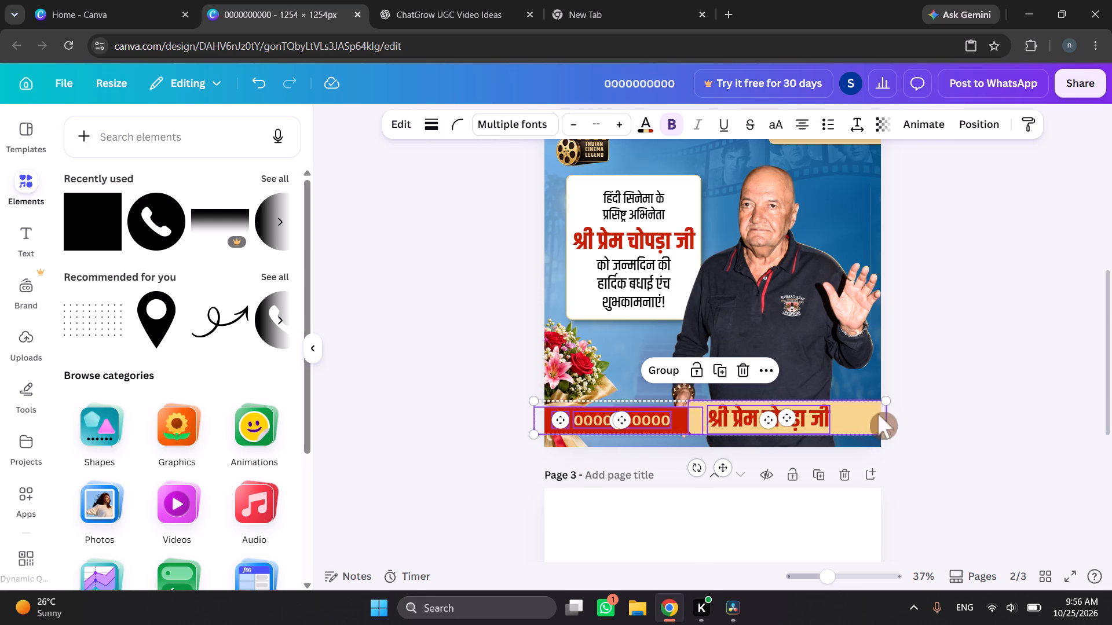
key("Down")
key("Down")
key("Down")
key("Down")
key("Down")
key("Down")
key("Down")
key("Down")
key("Down")
key("Down")
key("Down")
key("Down")
key("Down")
key("Down")
key("Down")
key("Down")
key("Down")
key("Down")
key("Down")
key("Down")
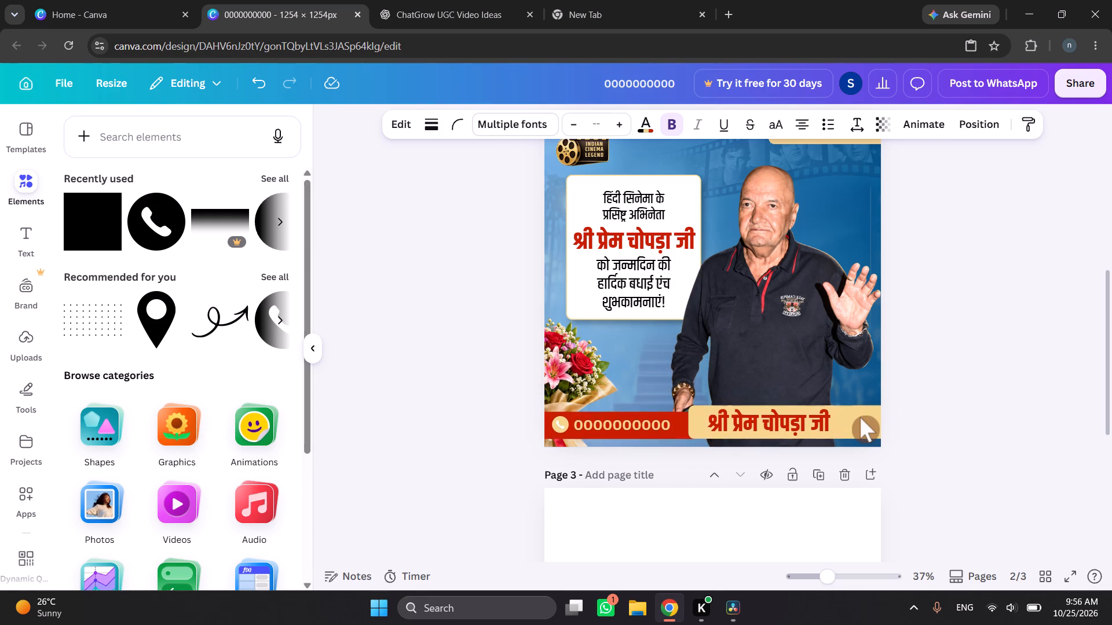
key("Down")
key("Down")
key("Down")
key("Down")
key("Down")
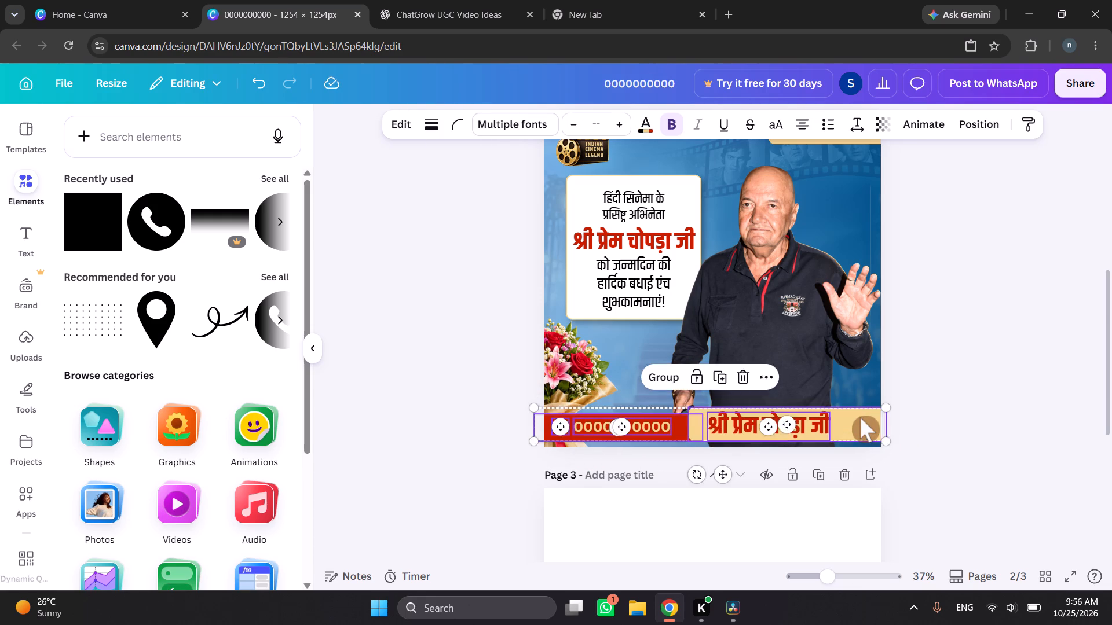
key("Down")
key("Down")
Add the Business Name label and the gold top strip to the selected bottom bar elements and group them all.
scroll(892, 365, "up", 2)
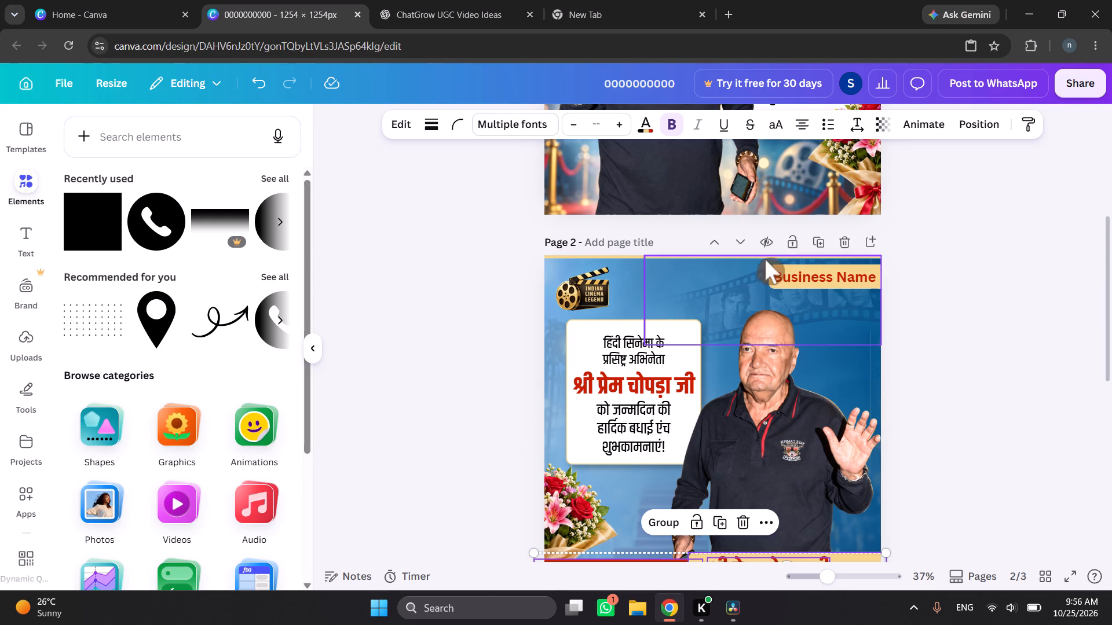
left_click(819, 278, "shift")
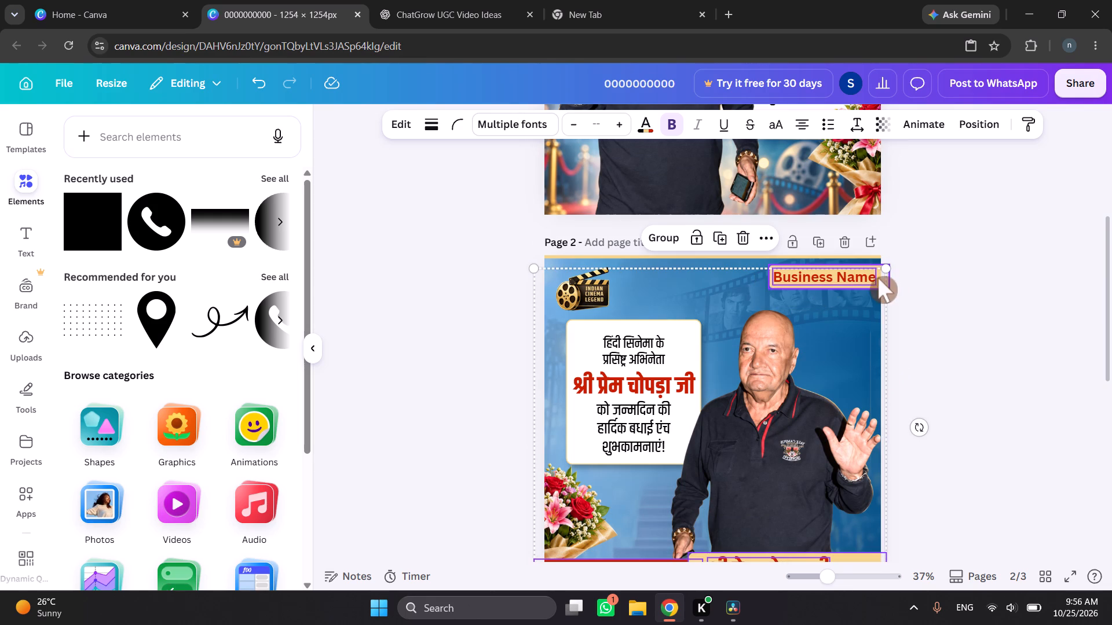
left_click(880, 277, "shift")
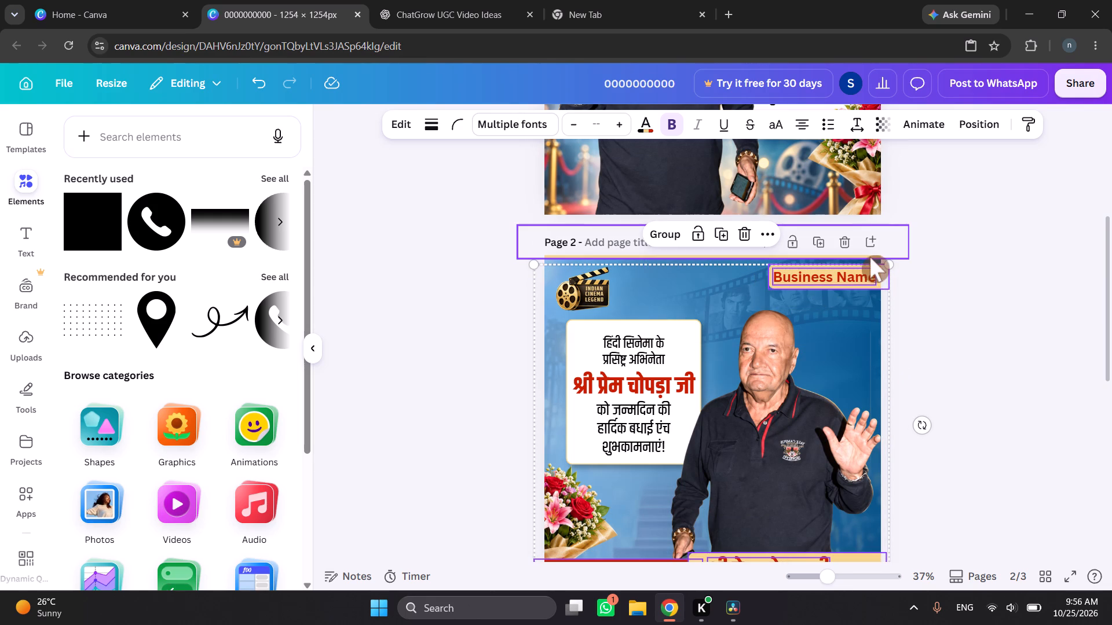
left_click(870, 257, "shift")
right_click(860, 273)
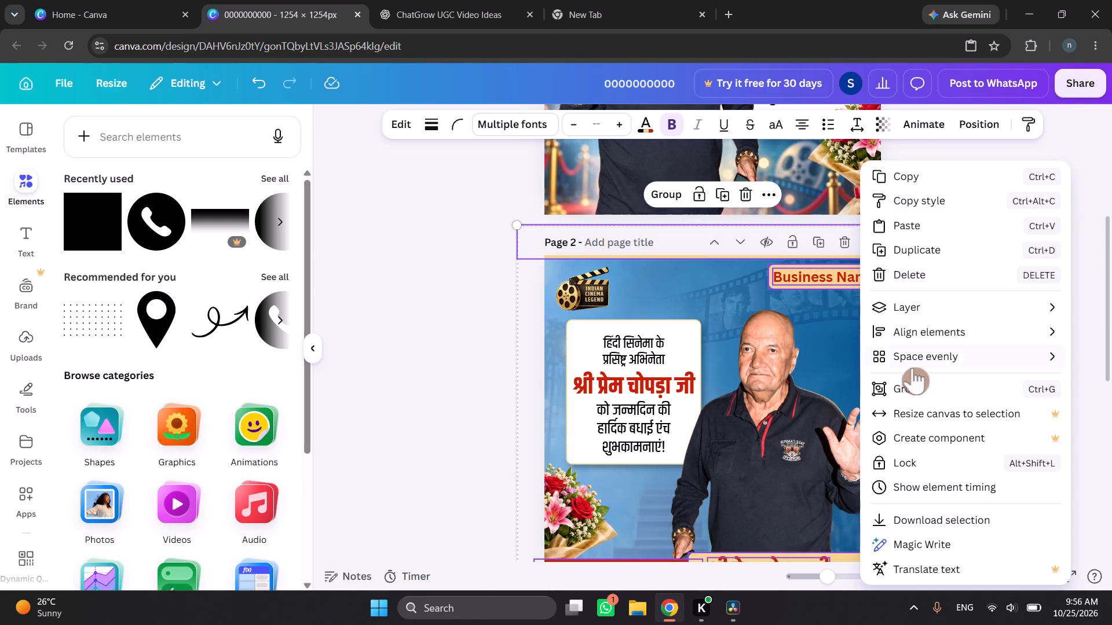
left_click(916, 381)
left_click(993, 340)
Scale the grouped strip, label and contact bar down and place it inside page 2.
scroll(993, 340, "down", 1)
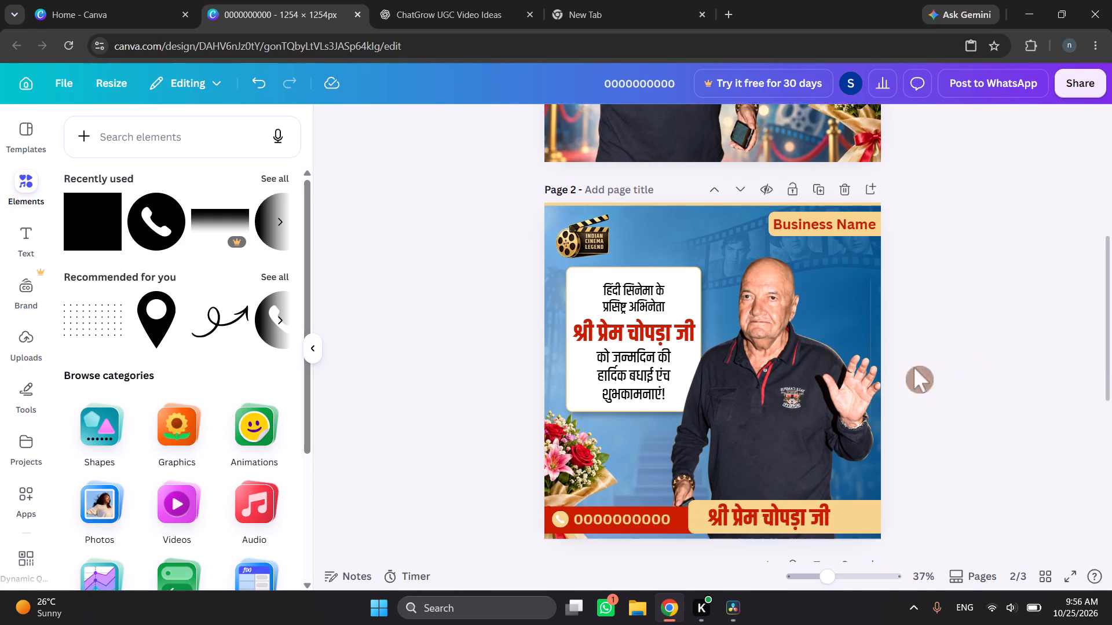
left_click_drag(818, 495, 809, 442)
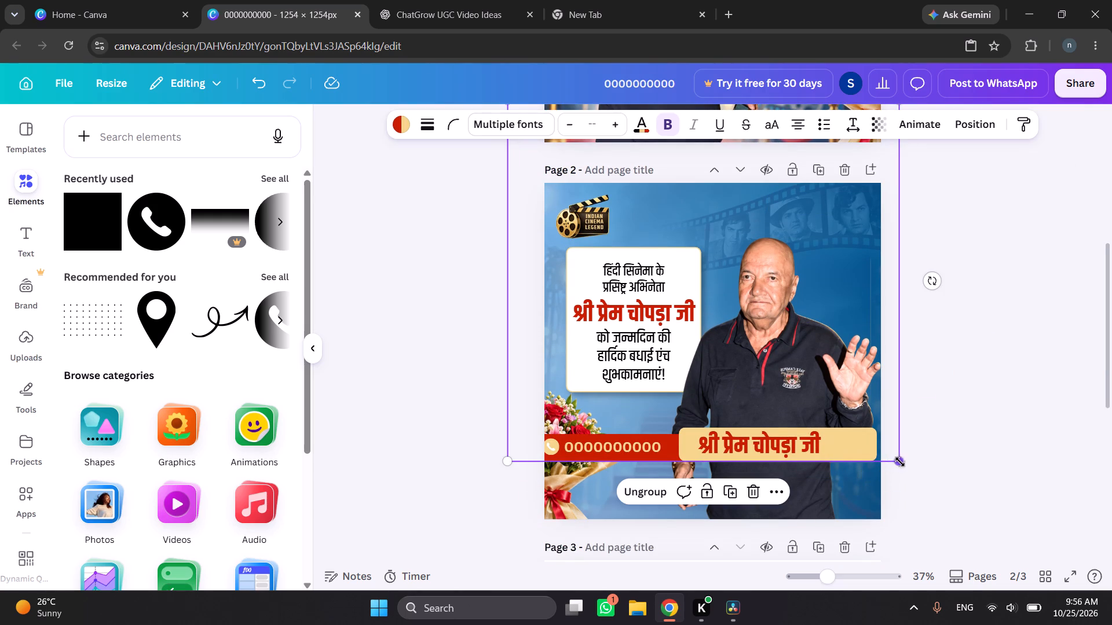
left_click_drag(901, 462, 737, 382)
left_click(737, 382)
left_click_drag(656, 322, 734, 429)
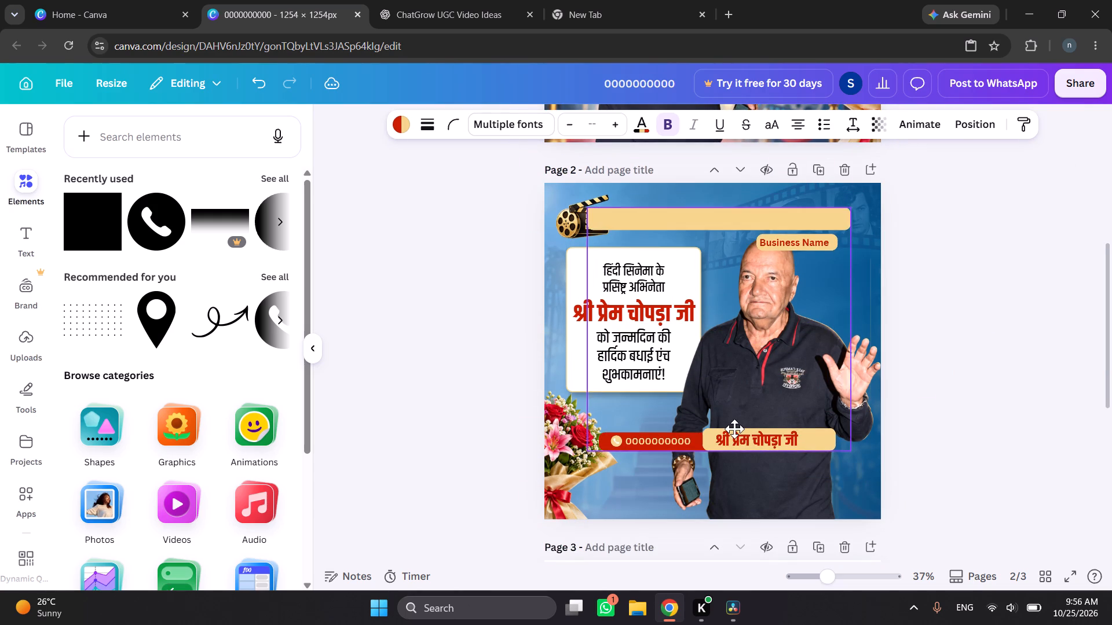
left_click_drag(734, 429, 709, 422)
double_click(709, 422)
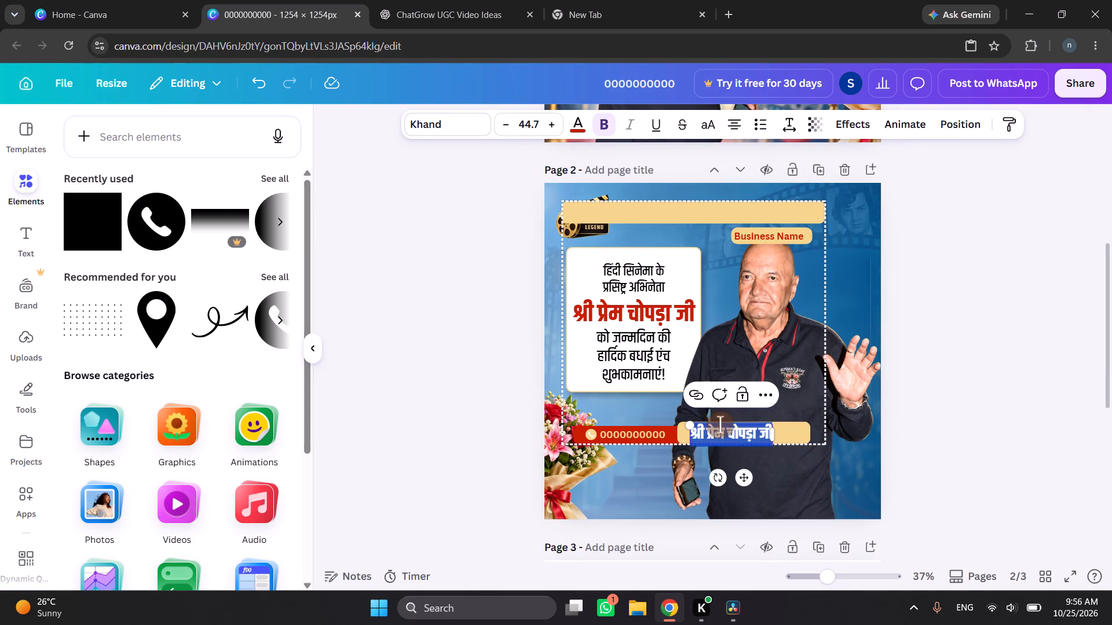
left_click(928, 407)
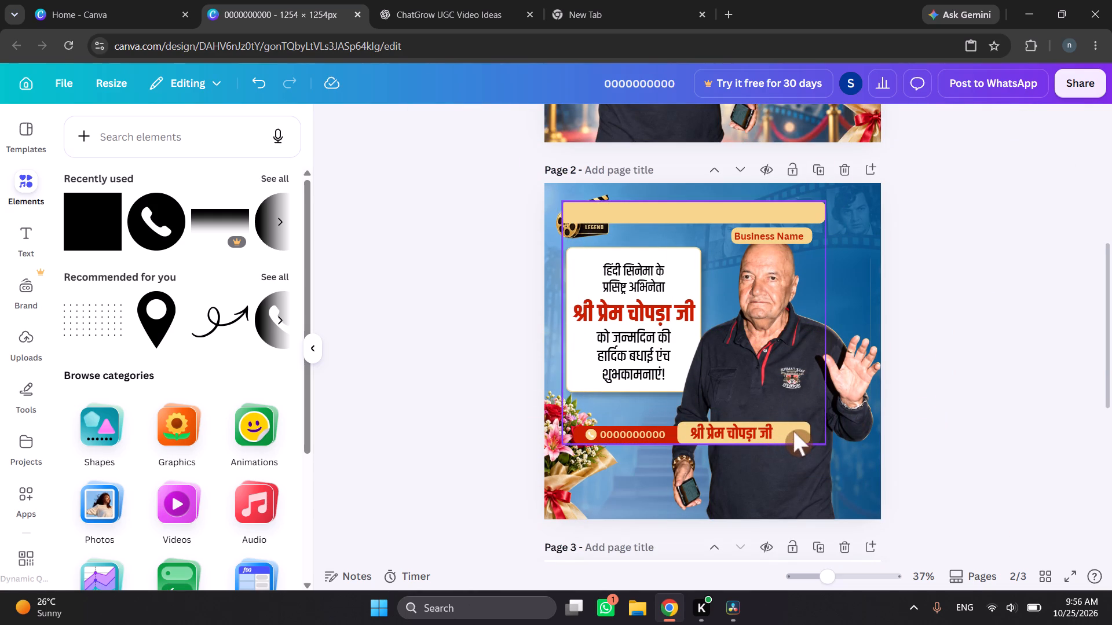
Move the group to page 2's top-left corner and enlarge it to the full page width.
left_click_drag(792, 431, 773, 416)
left_click_drag(807, 425, 847, 464)
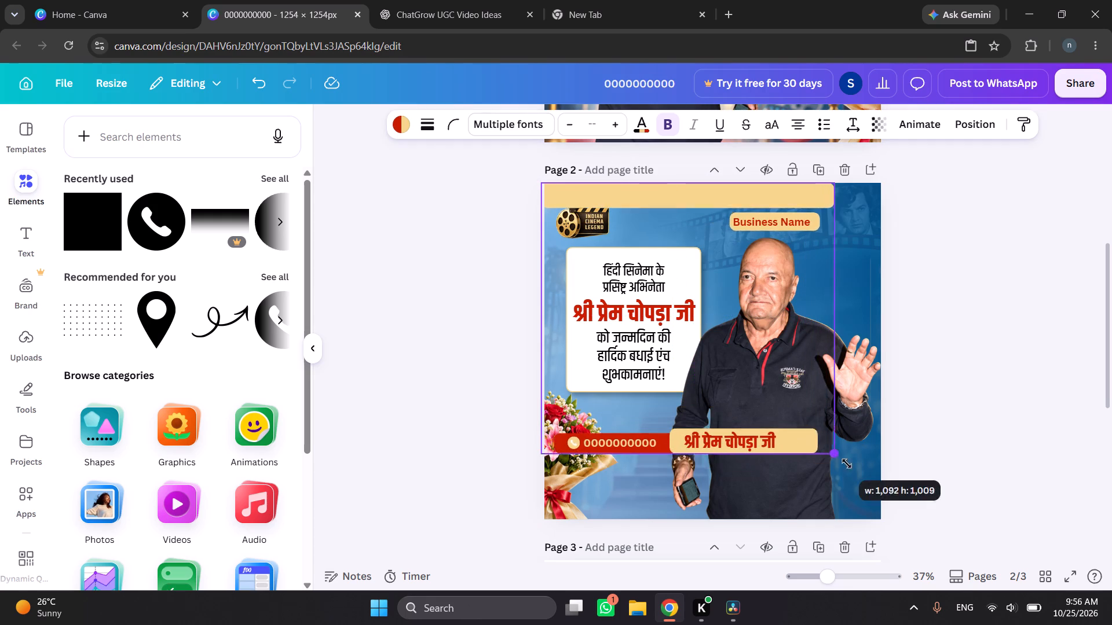
left_click_drag(847, 464, 880, 504)
left_click(880, 504)
scroll(919, 482, "down", 1)
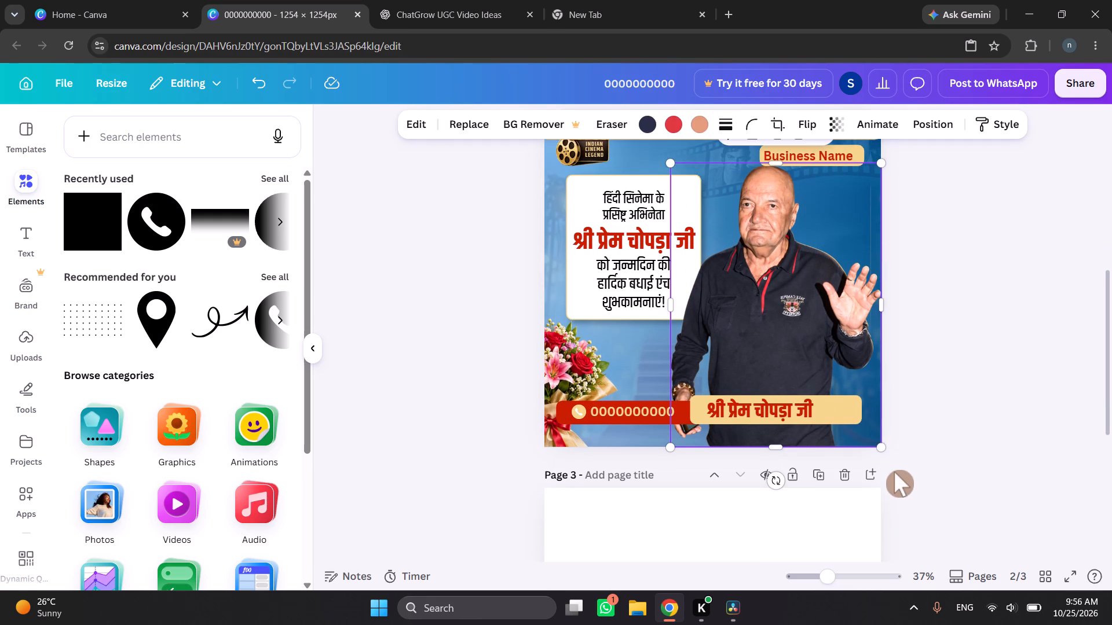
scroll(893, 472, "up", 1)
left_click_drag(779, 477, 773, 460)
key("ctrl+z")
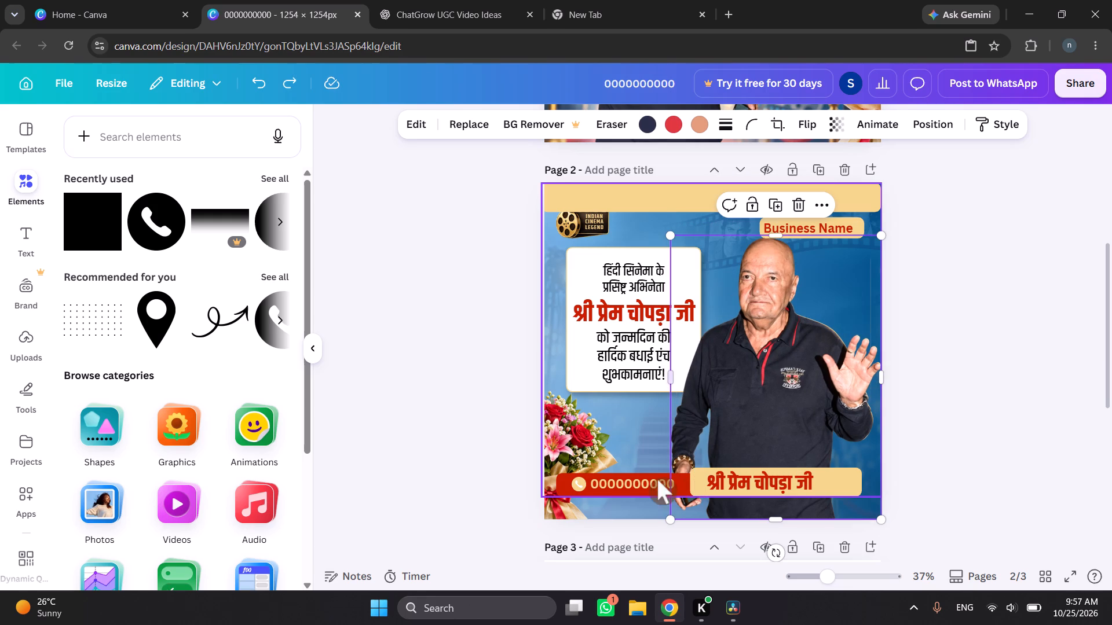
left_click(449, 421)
Move the group upward until only a thin band of the gold strip shows along page 2's top edge.
left_click_drag(663, 486, 661, 466)
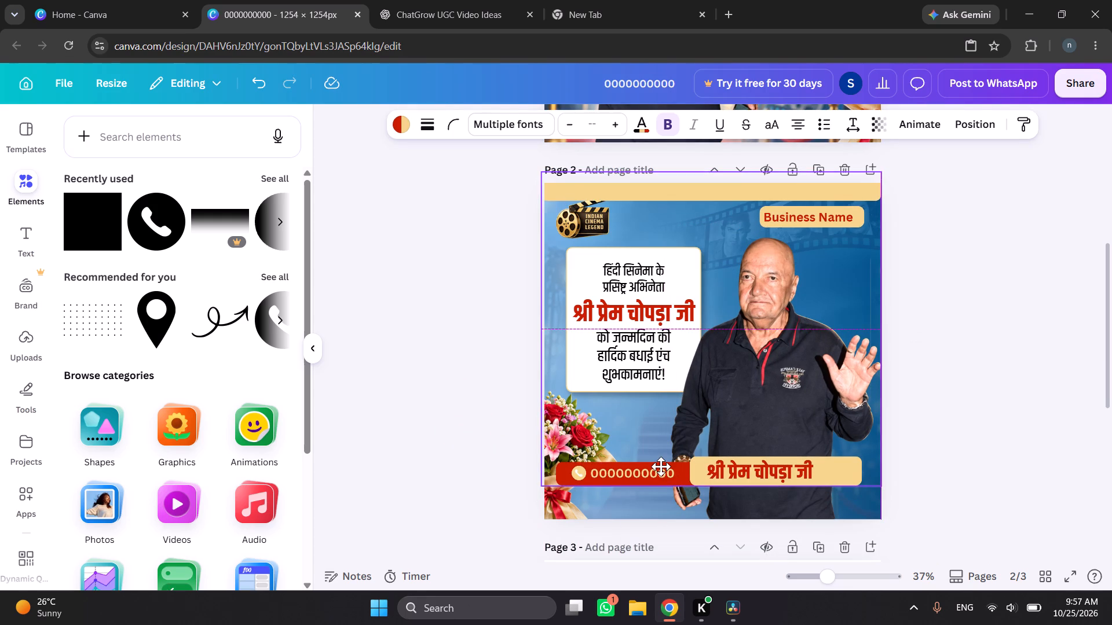
left_click_drag(661, 466, 661, 462)
left_click(661, 462)
Enlarge the group to about 1,440 wide by 1,331 high, bringing the contact bar near page 2's bottom edge.
left_click(782, 460)
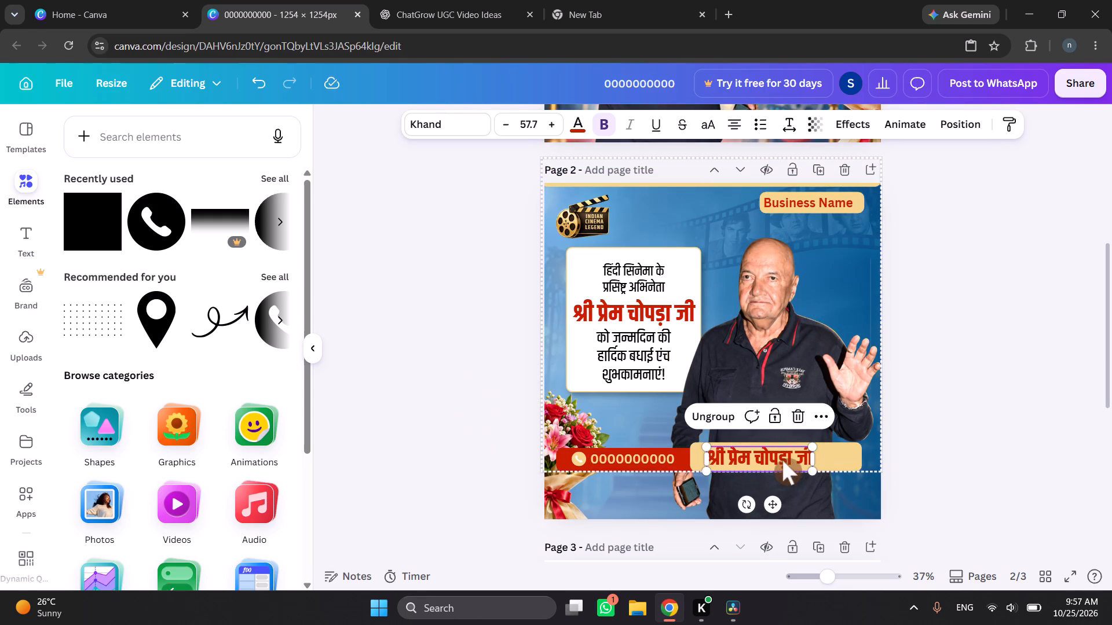
left_click(922, 465)
left_click(559, 462)
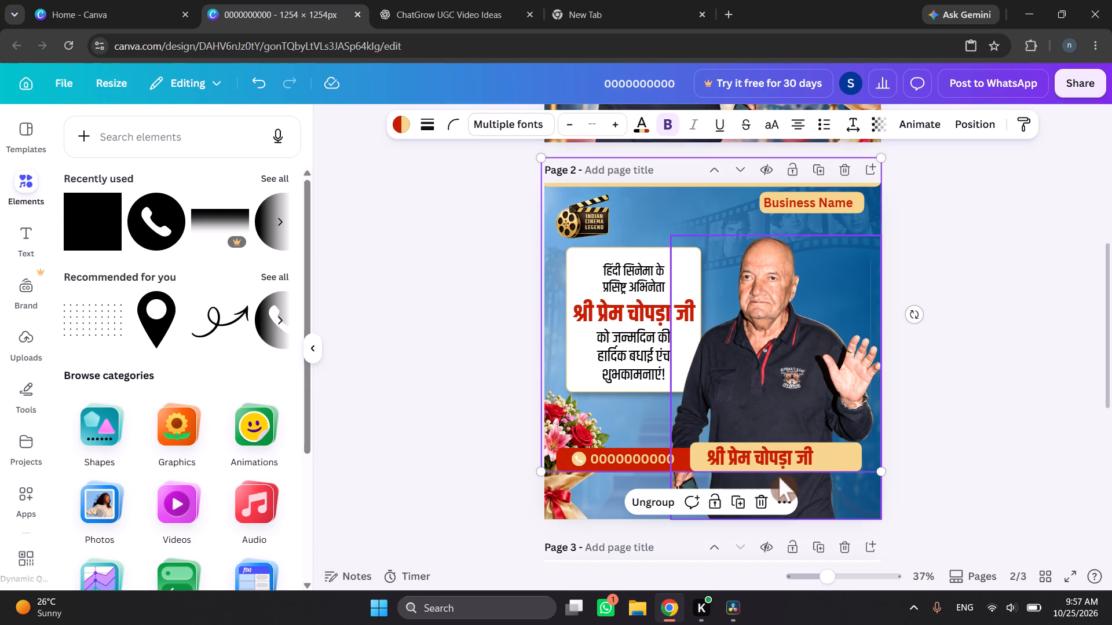
left_click_drag(877, 472, 904, 503)
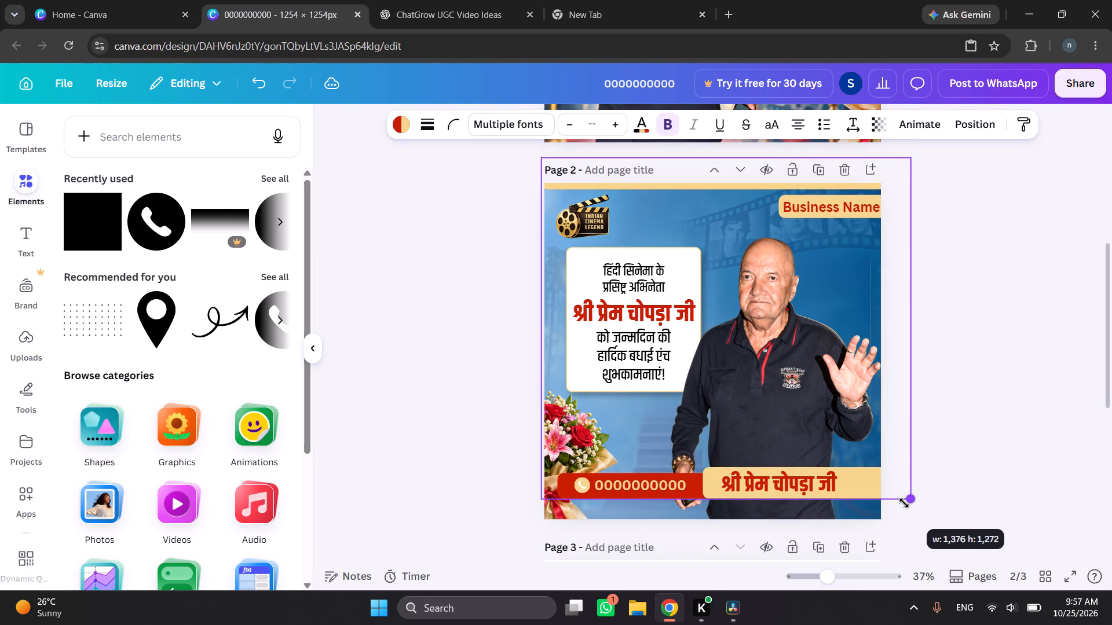
left_click_drag(904, 503, 920, 520)
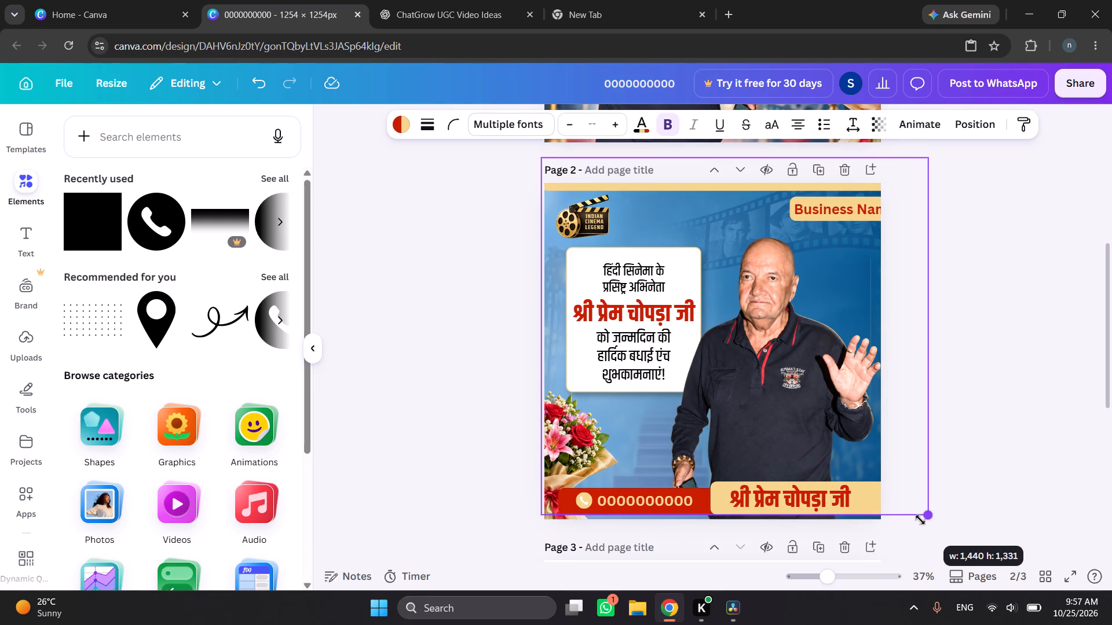
left_click_drag(920, 520, 922, 521)
left_click(922, 521)
Centre the group horizontally on page 2, keeping a thin gold strip at the top and the contact bar near the bottom.
left_click_drag(856, 502, 836, 496)
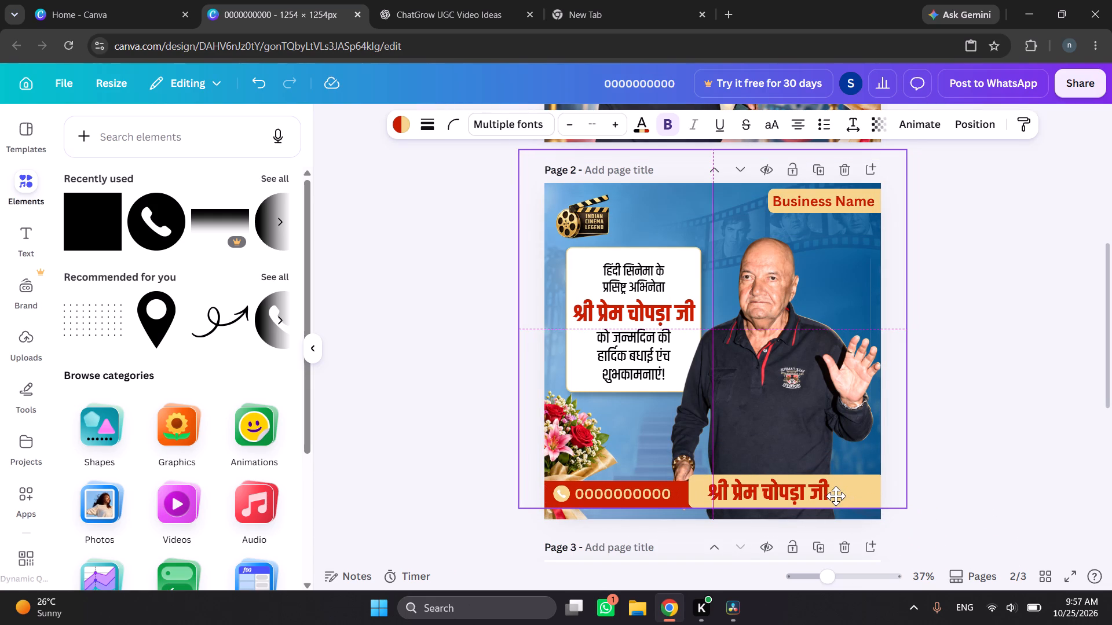
left_click_drag(836, 496, 836, 500)
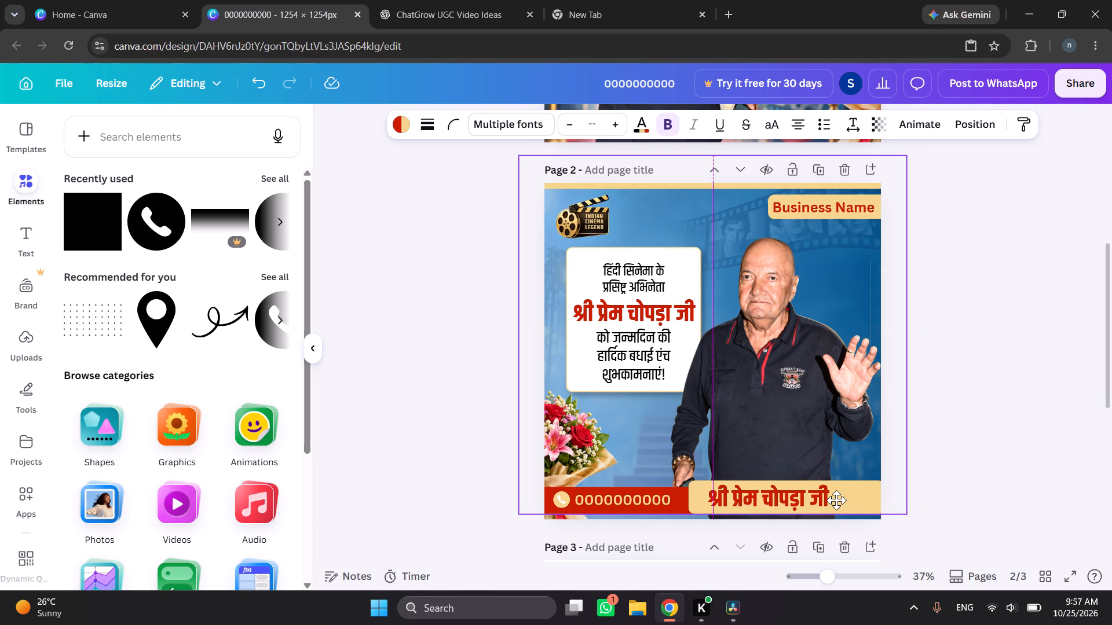
left_click_drag(836, 500, 835, 499)
scroll(901, 473, "down", 2)
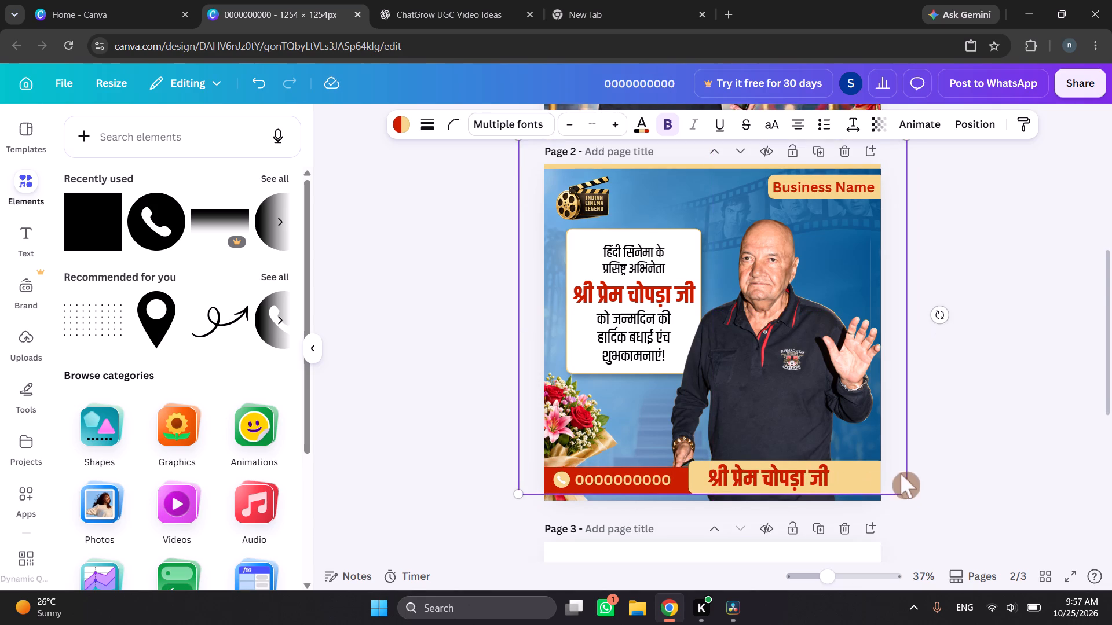
left_click(970, 444)
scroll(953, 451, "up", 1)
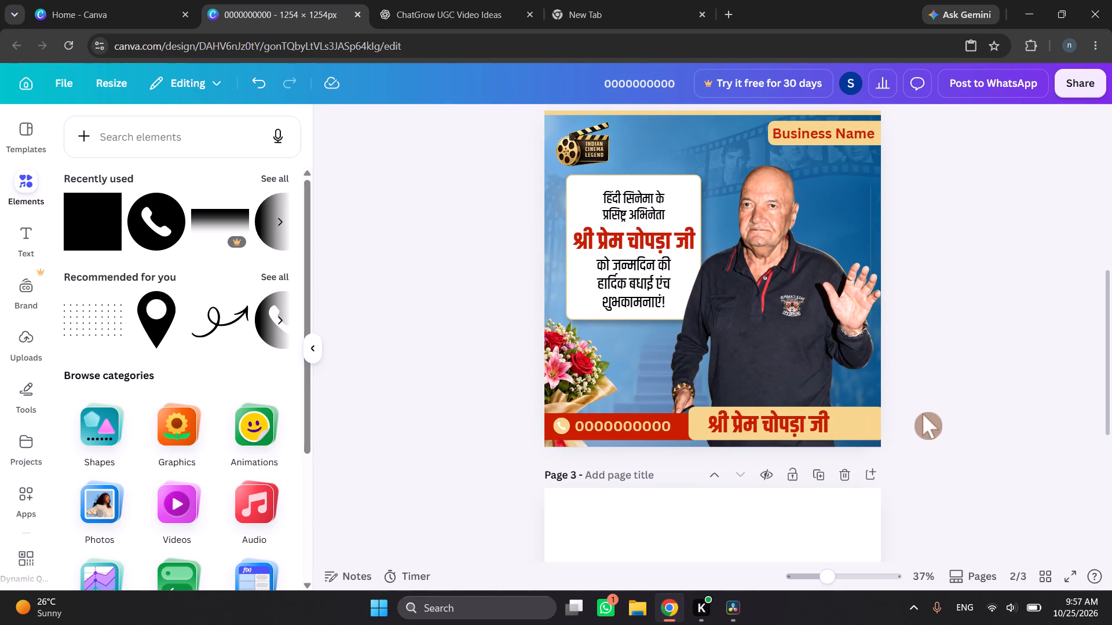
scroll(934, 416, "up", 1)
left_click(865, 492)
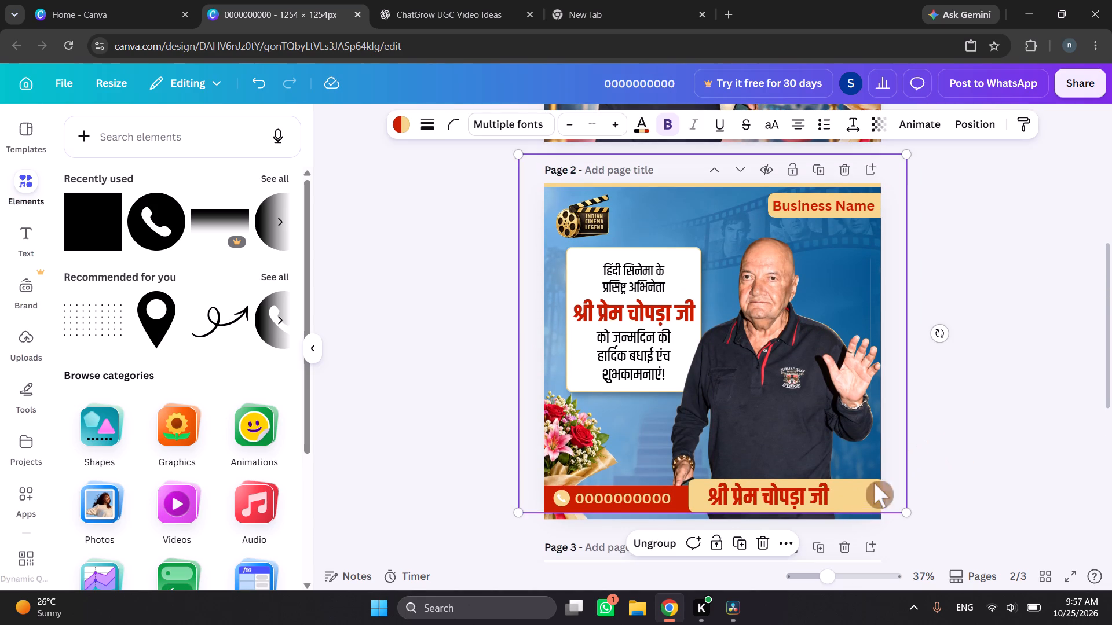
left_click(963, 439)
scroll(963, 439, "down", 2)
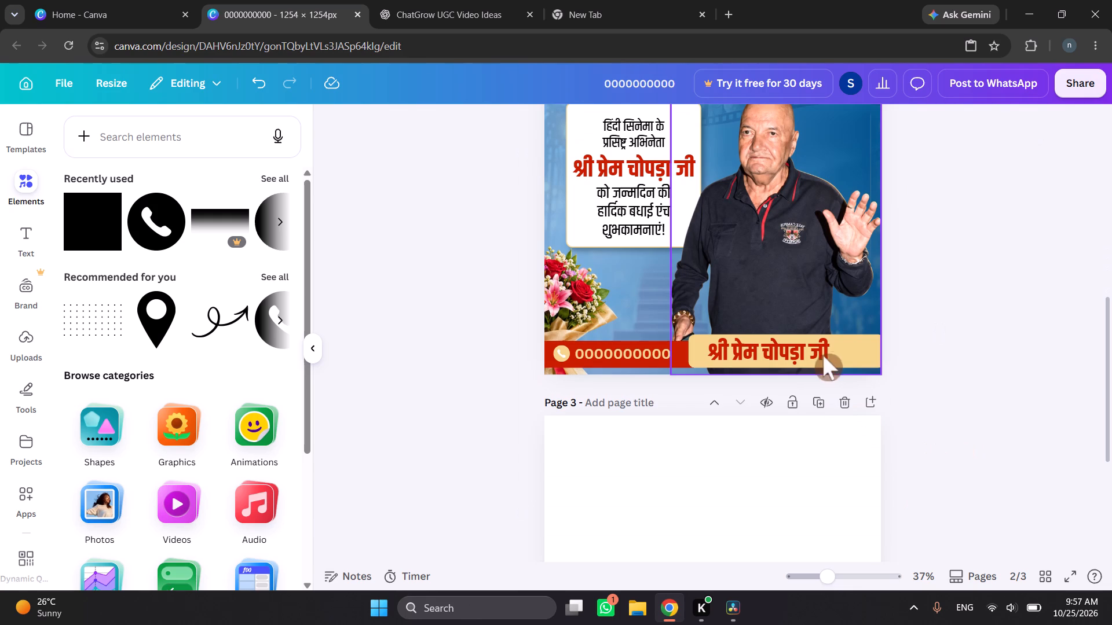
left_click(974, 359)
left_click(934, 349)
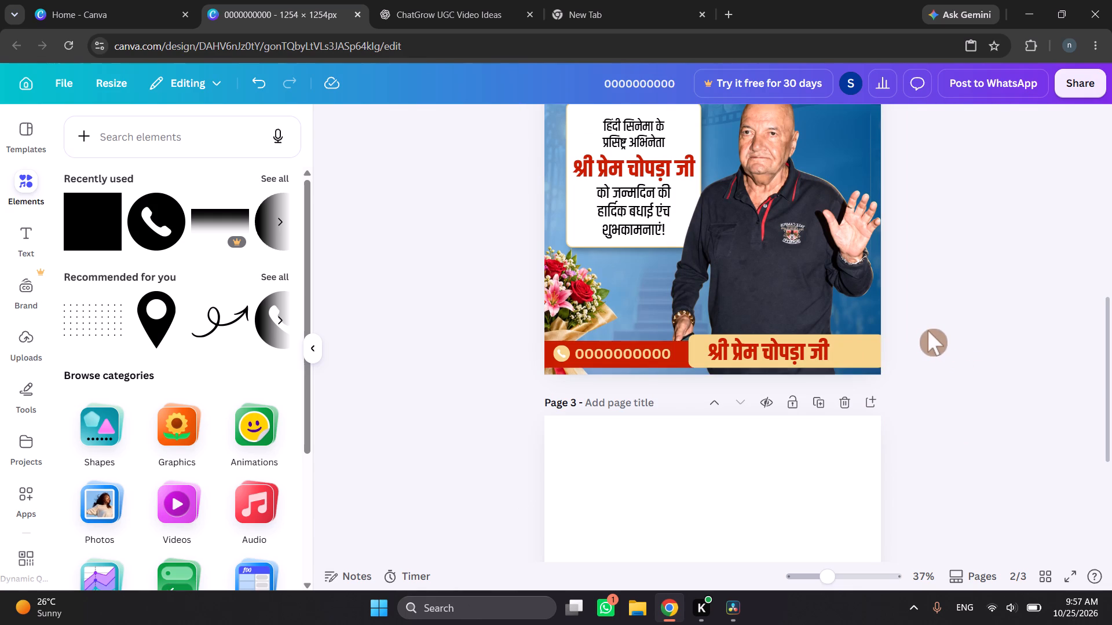
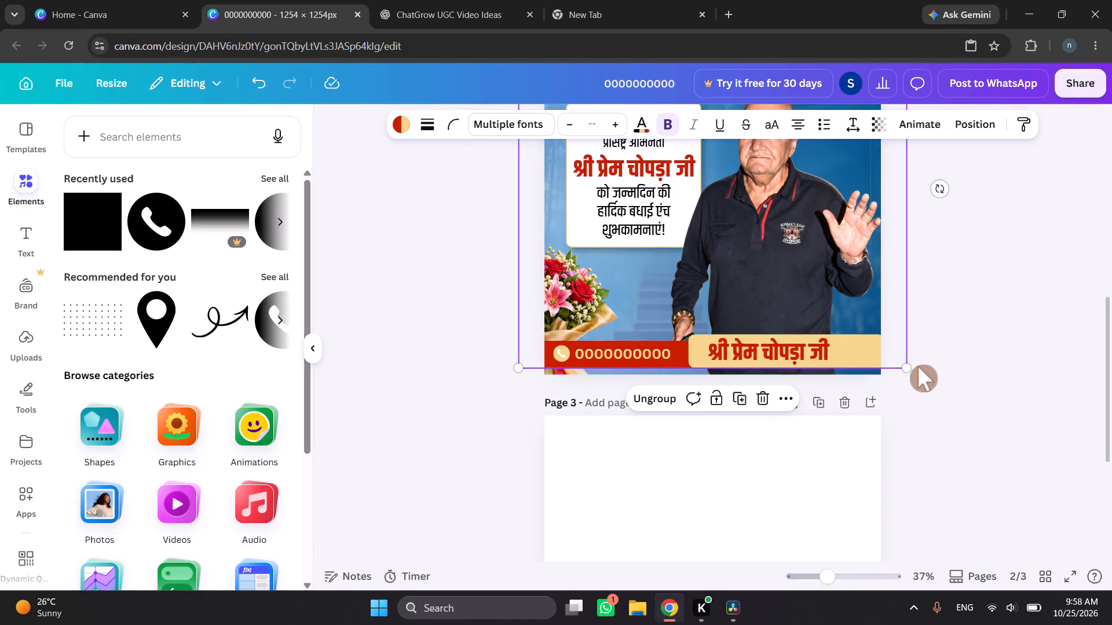
Enlarge the group from its lower-right corner to about 1,473 wide by 1,362 high, bringing the contact bar to page 2's bottom edge.
left_click_drag(902, 366, 911, 366)
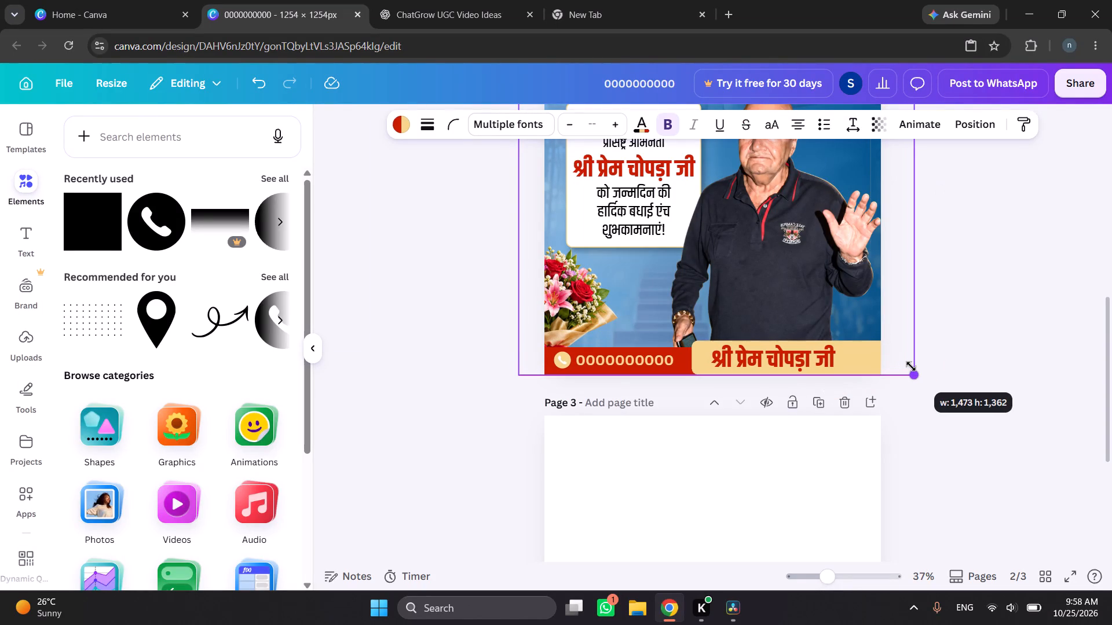
left_click_drag(911, 366, 912, 366)
scroll(943, 354, "up", 4)
scroll(943, 354, "down", 2)
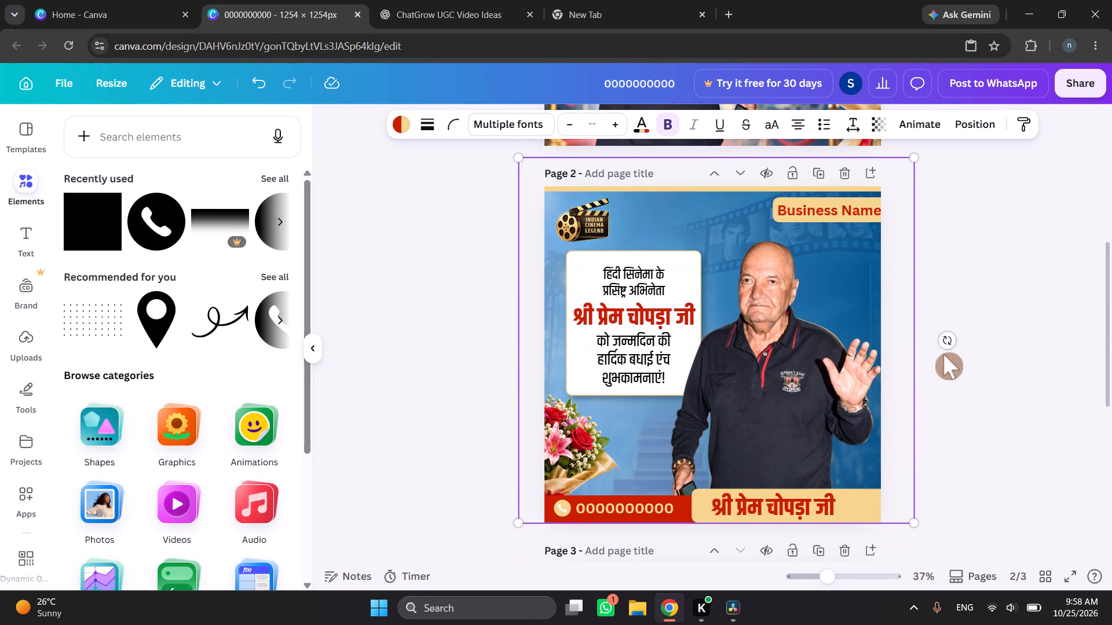
Nudge the group upward in small increments until a narrow gap separates the contact bar from page 2's bottom edge.
scroll(943, 354, "down", 1)
key("Up")
key("Up")
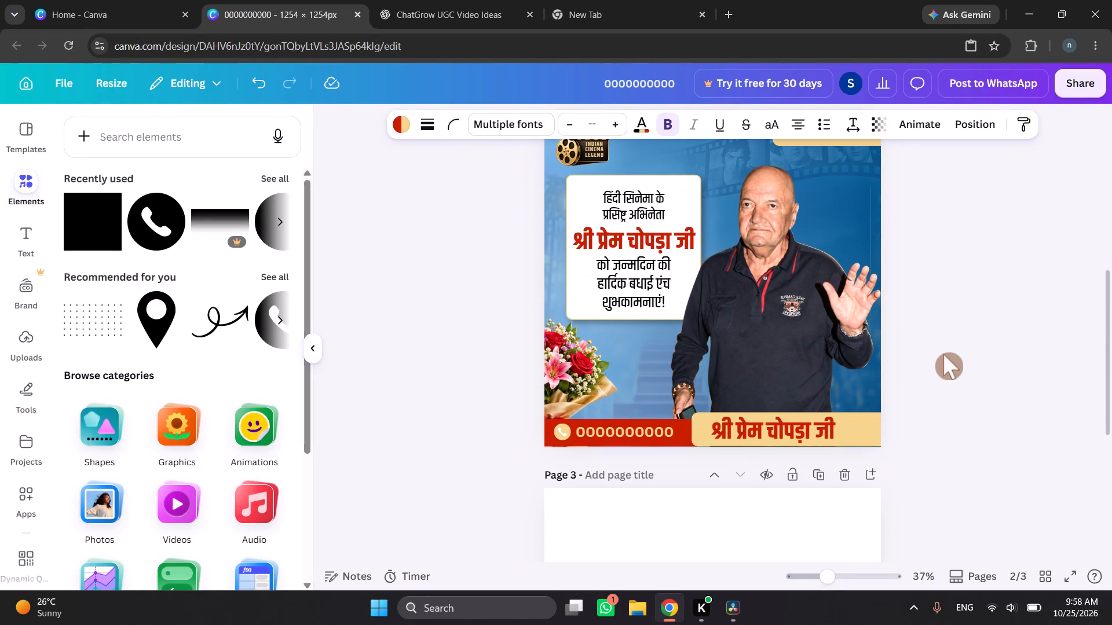
key("Up")
key("Up")
key("Up")
key("Up")
key("Up")
key("Up")
key("Up")
key("Up")
key("Up")
key("Up")
key("Up")
key("Up")
key("Up")
key("Up")
key("Up")
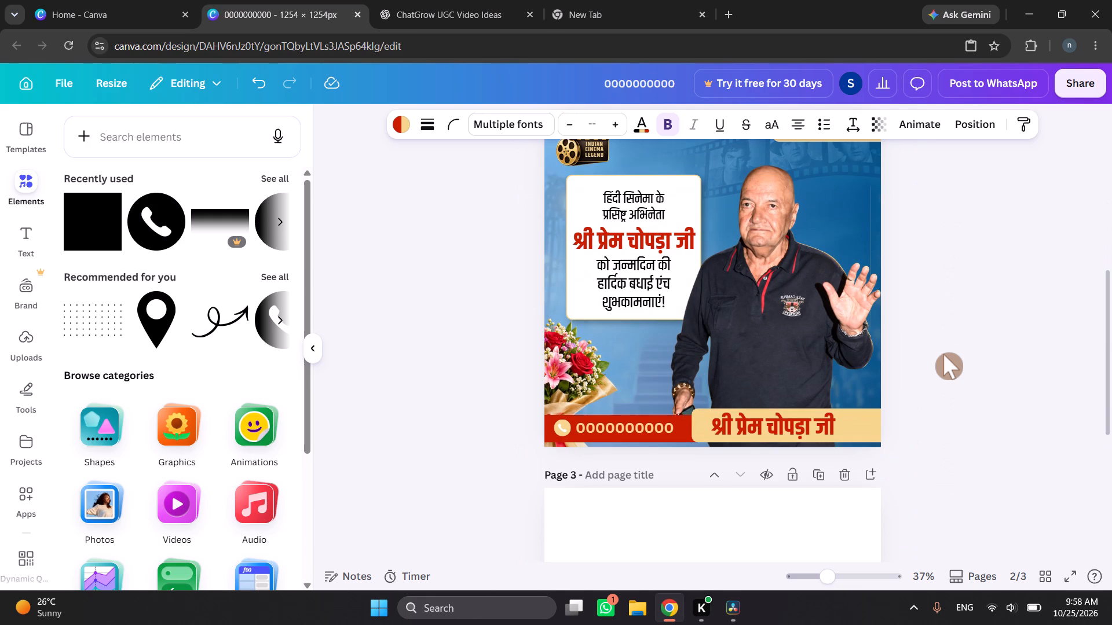
key("Up")
left_click(943, 354)
Shrink the group from its upper-right corner to about 1,469 wide by 1,358 high, bringing a thin gold line onto page 2's top edge.
scroll(943, 354, "up", 3)
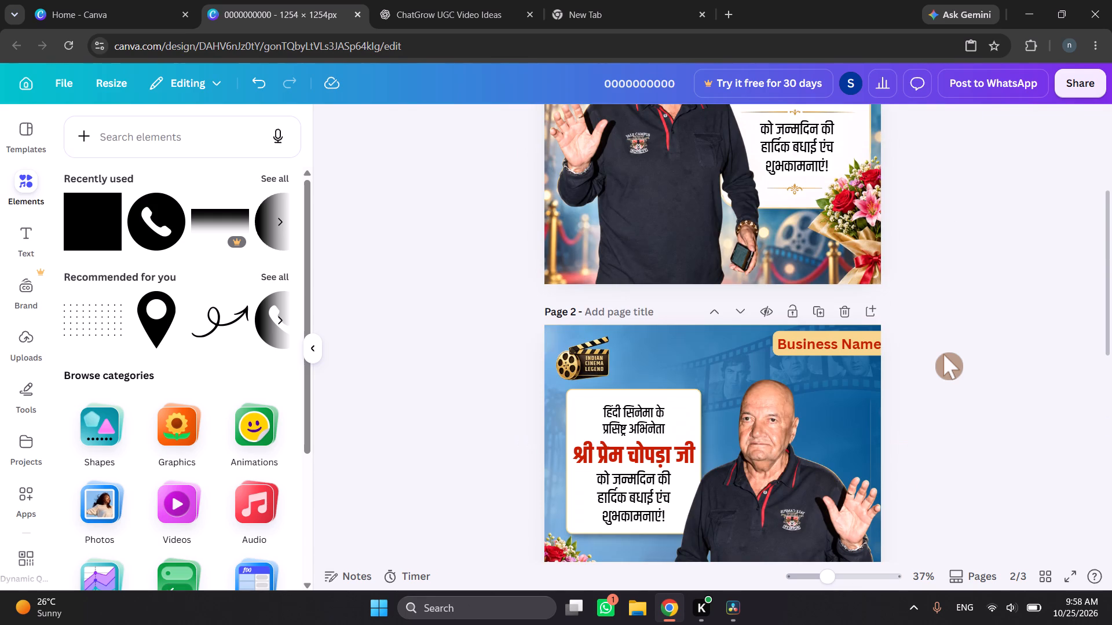
scroll(943, 354, "down", 1)
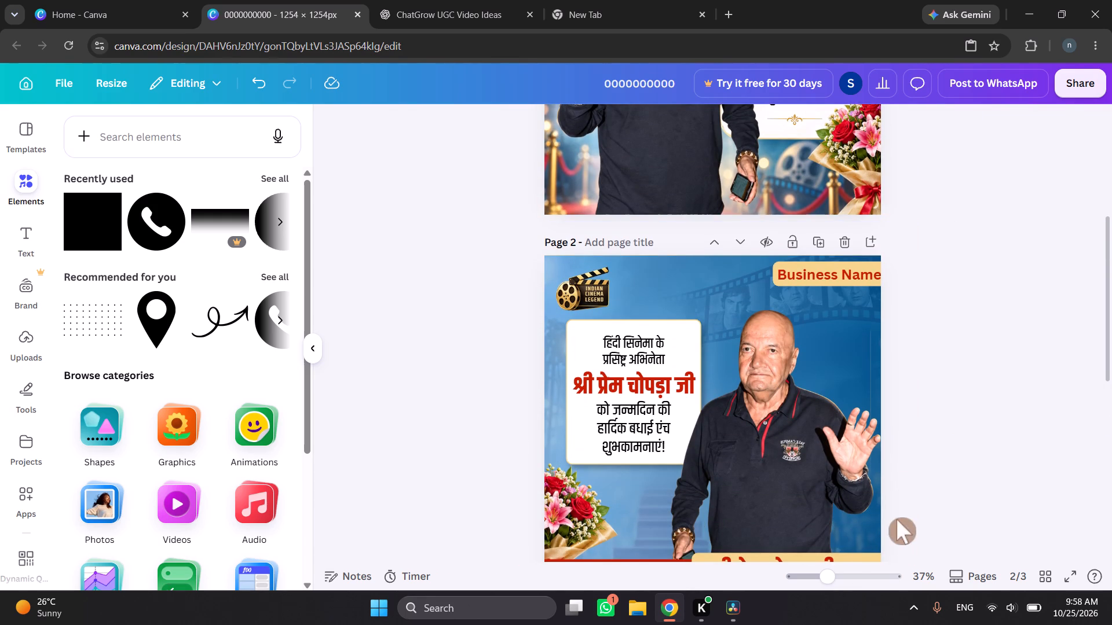
left_click(862, 266)
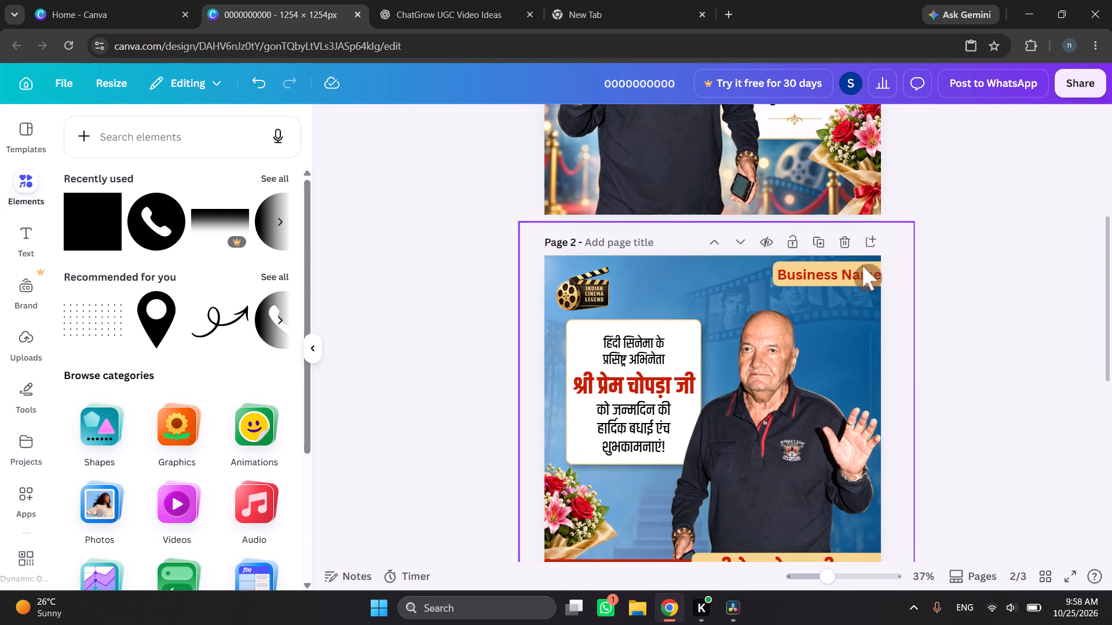
left_click(916, 220)
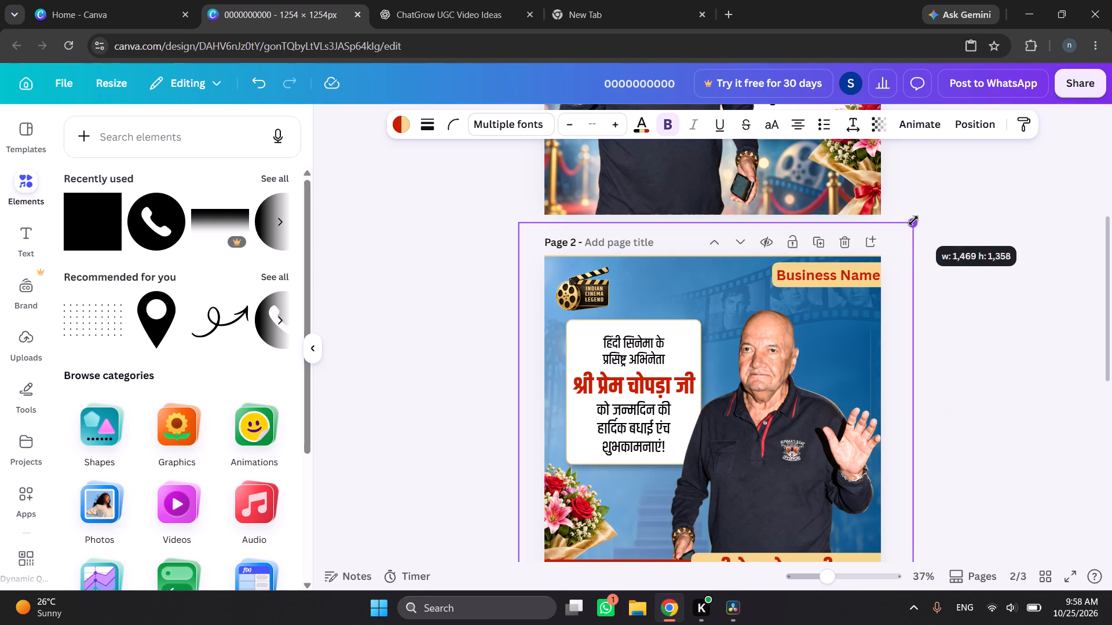
left_click(956, 265)
scroll(953, 265, "down", 2)
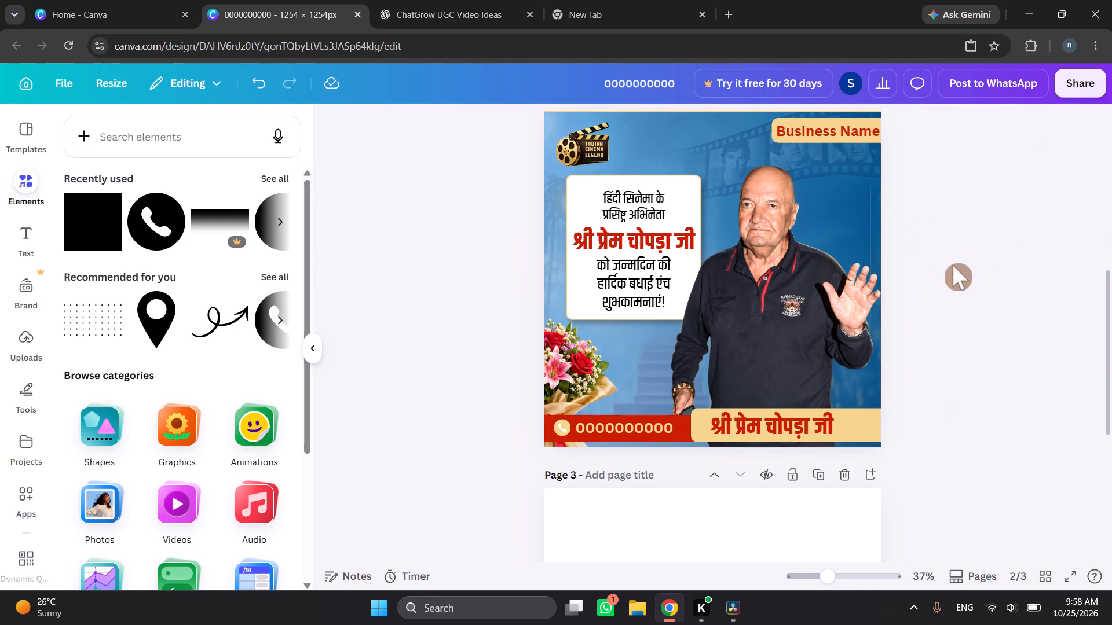
scroll(973, 361, "up", 4)
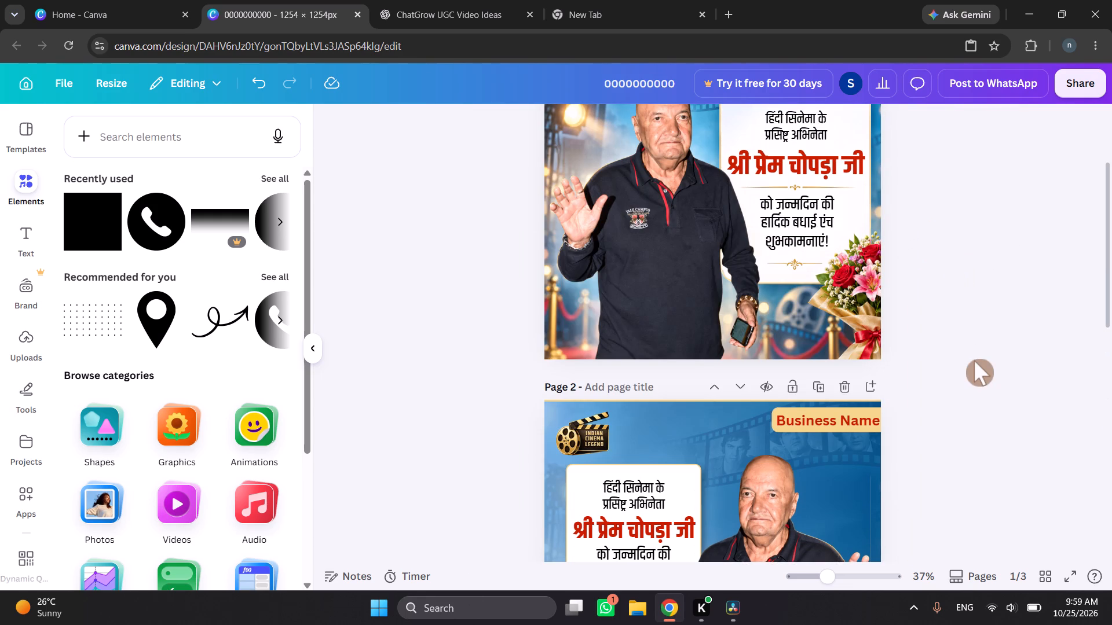
scroll(974, 361, "down", 3)
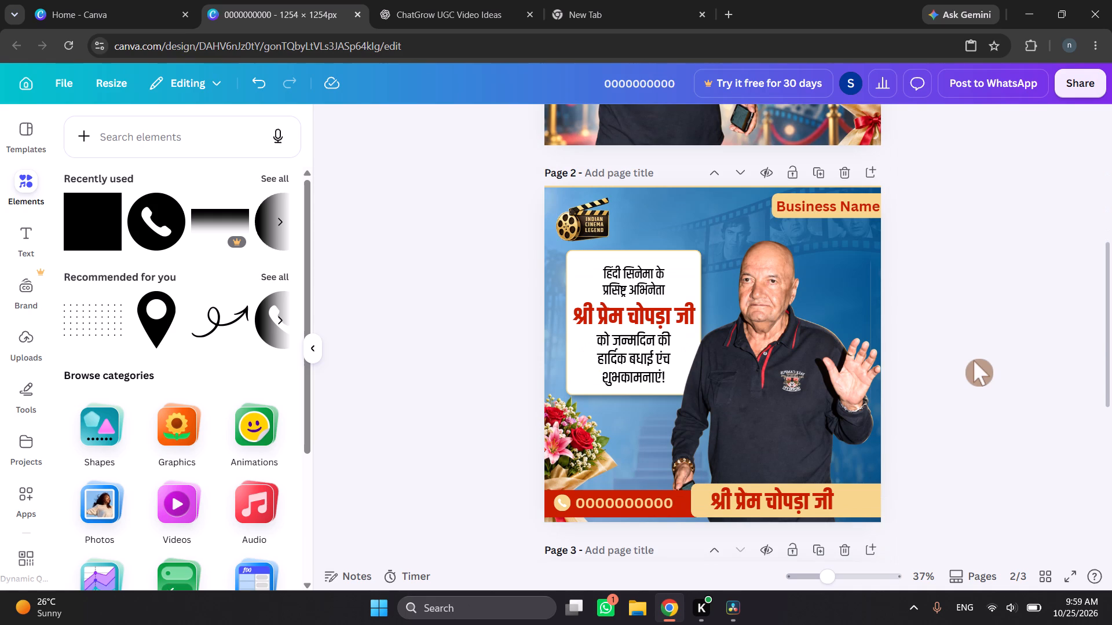
Reduce the group very slightly from its upper-left corner, keeping only a thin gold strip along page 2's top edge.
left_click(856, 494)
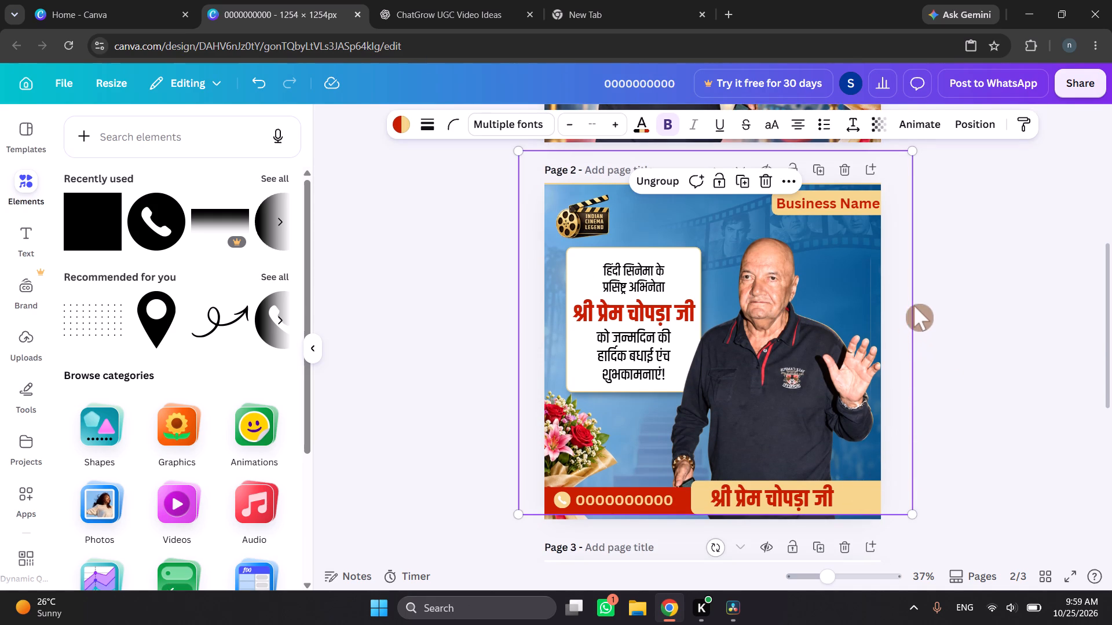
left_click(509, 348)
left_click(515, 348)
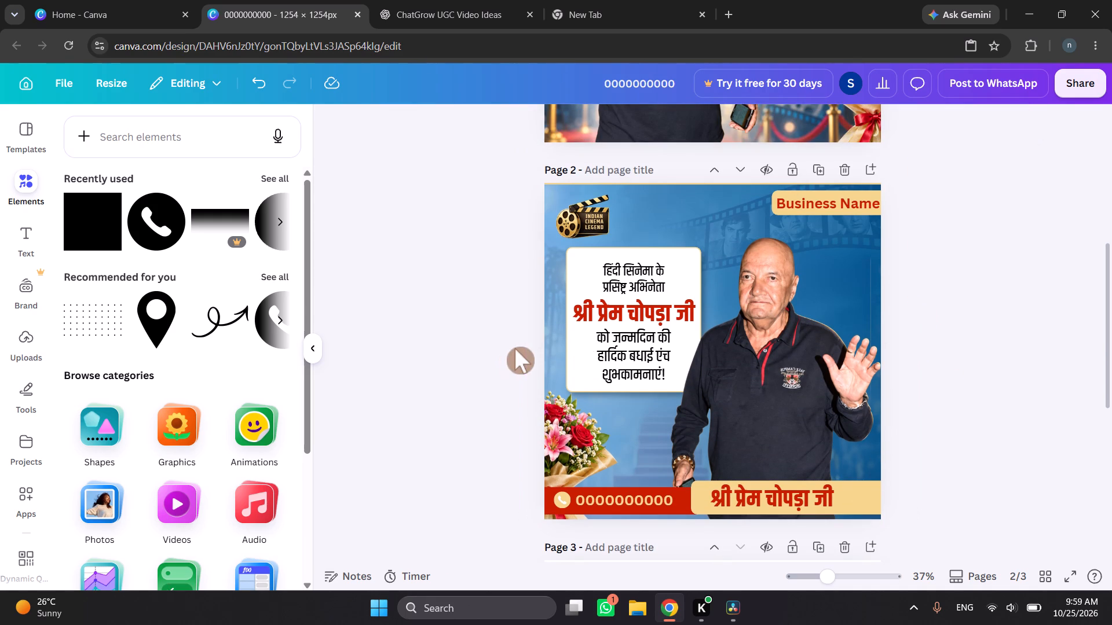
left_click(601, 492)
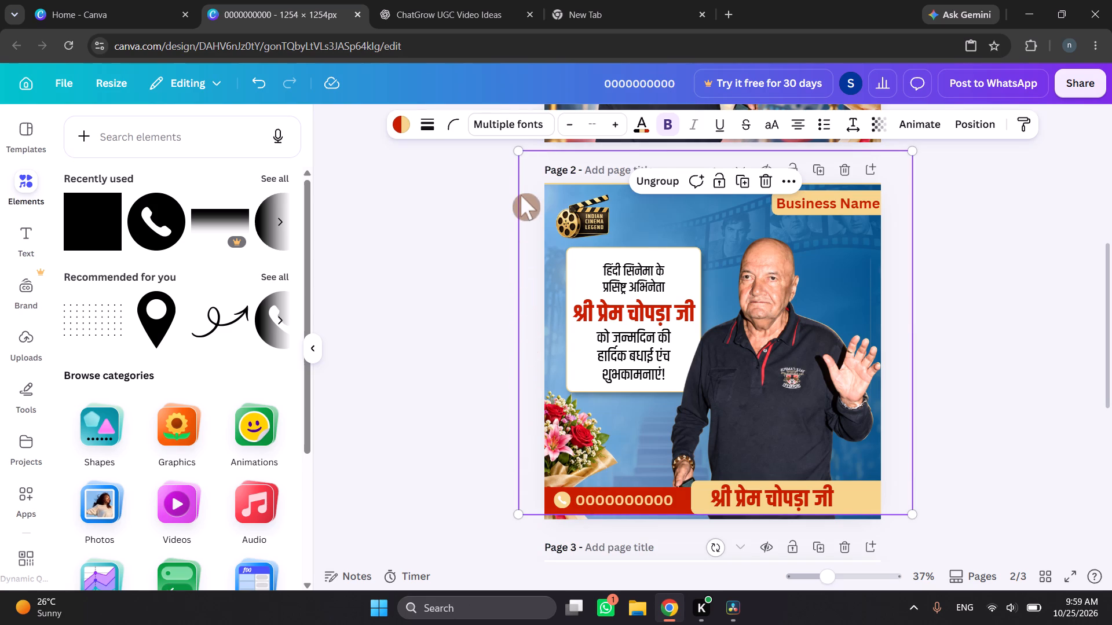
left_click_drag(515, 149, 525, 147)
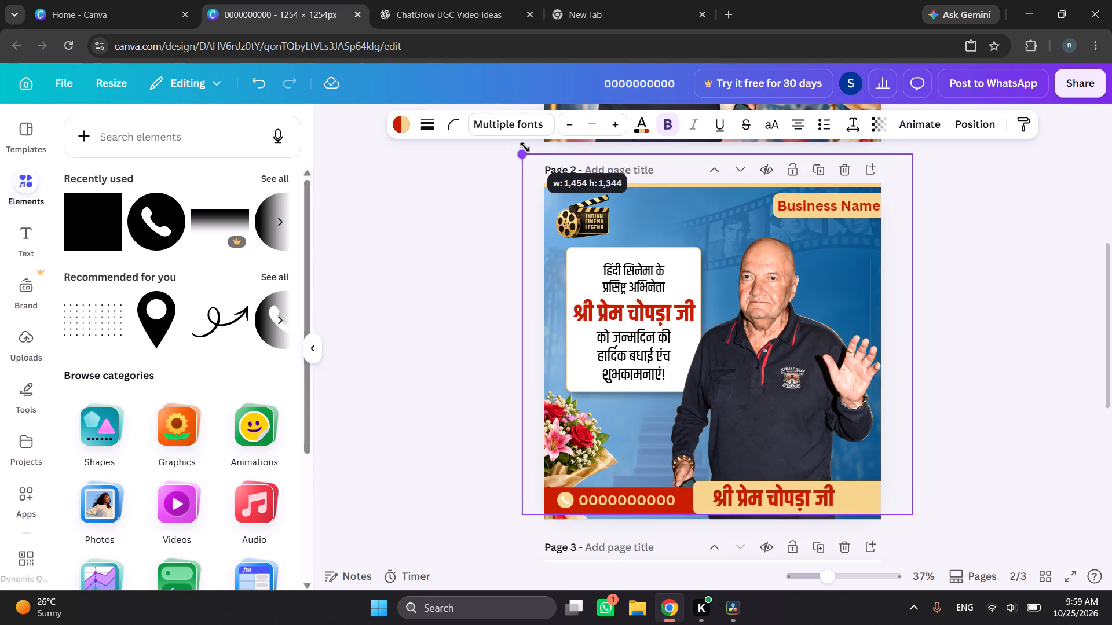
left_click_drag(525, 147, 521, 142)
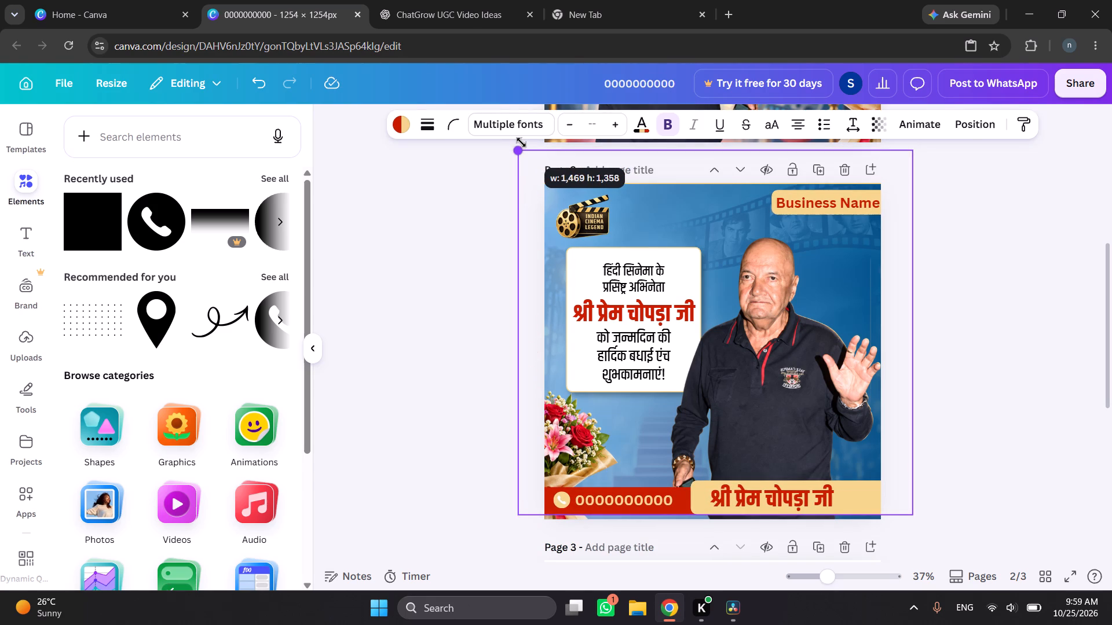
left_click_drag(521, 142, 523, 143)
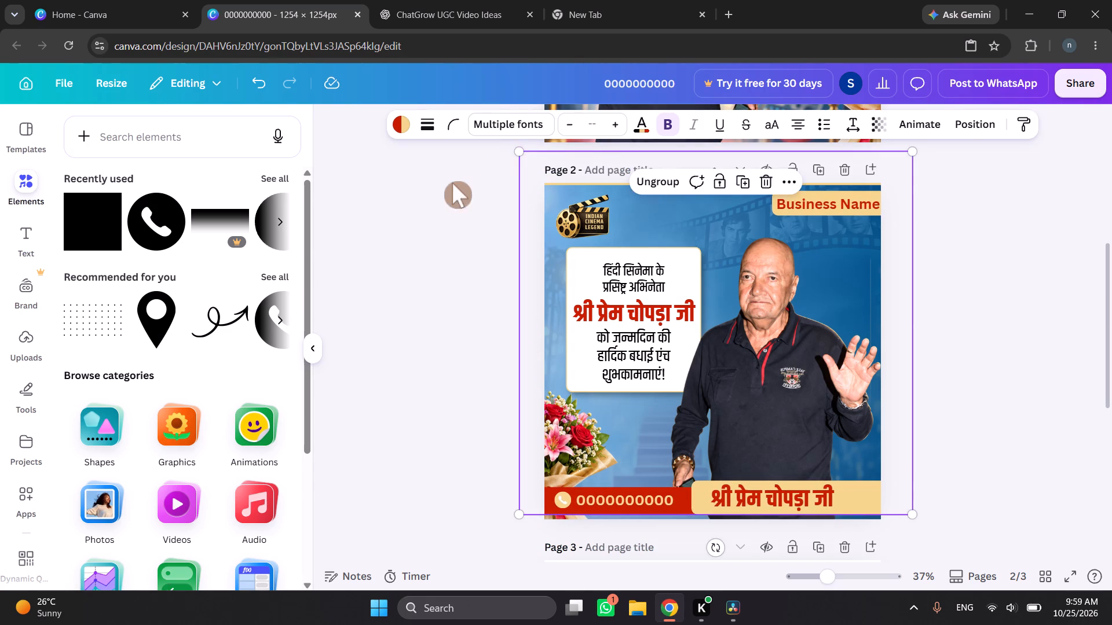
left_click(445, 187)
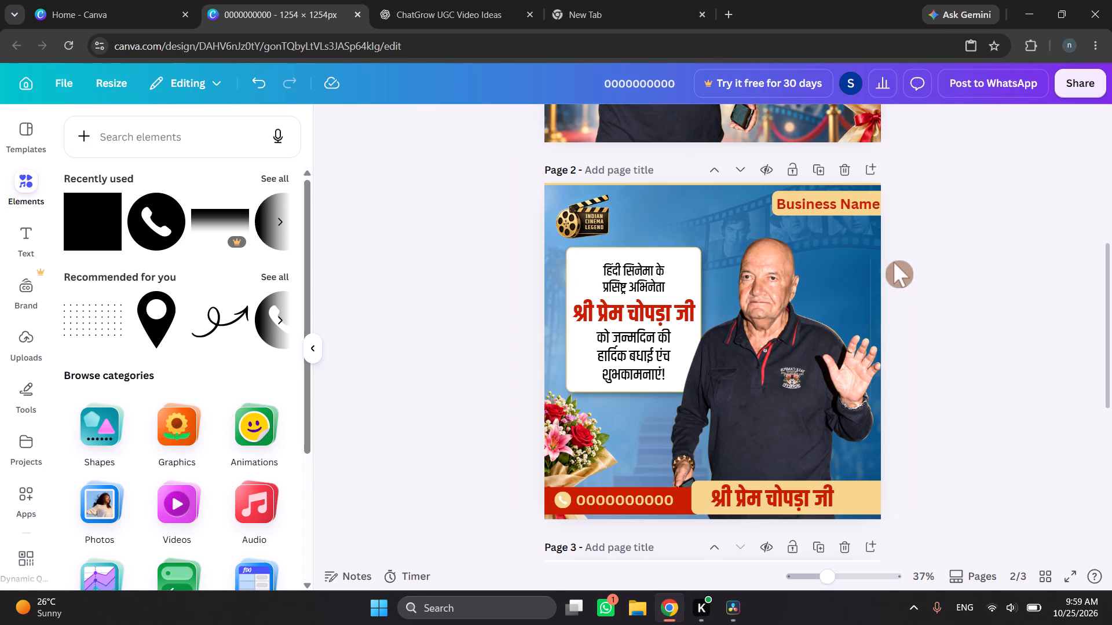